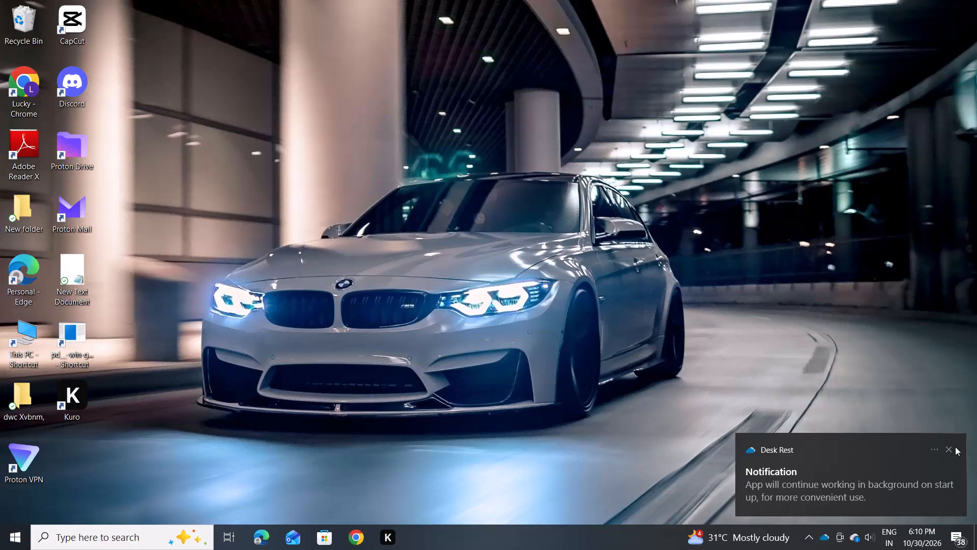
Dismiss the Desk Rest notification, launch CapCut from the desktop, and close its environment testing window.
left_click(955, 447)
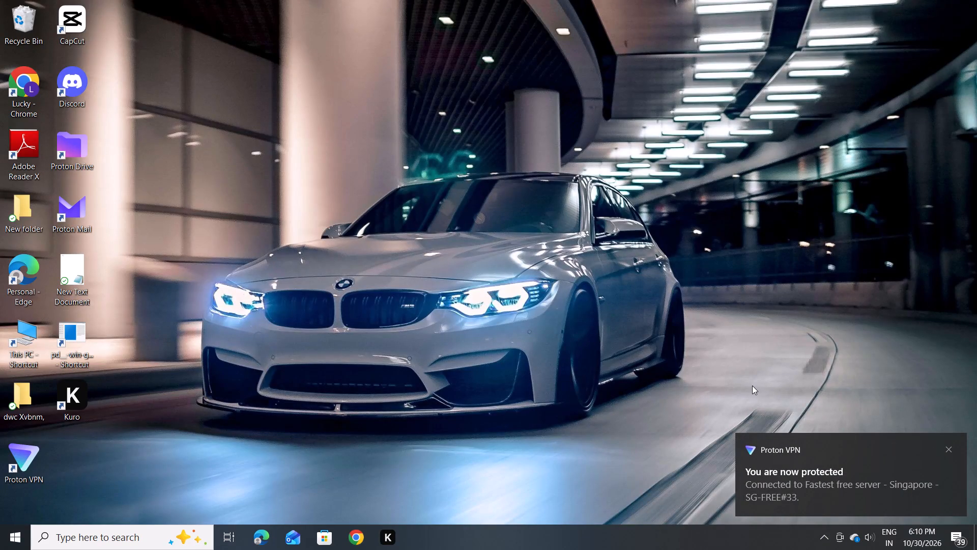
left_click(616, 366)
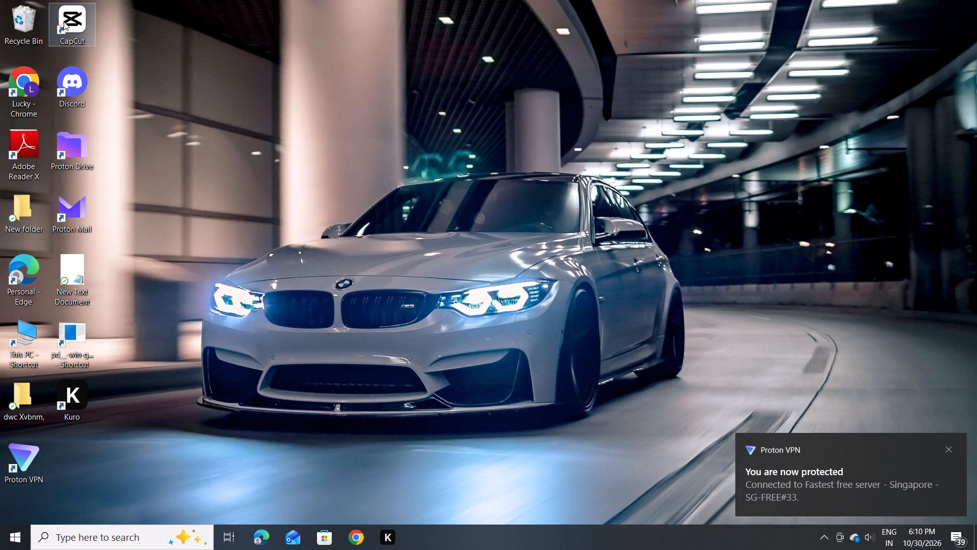
double_click(66, 21)
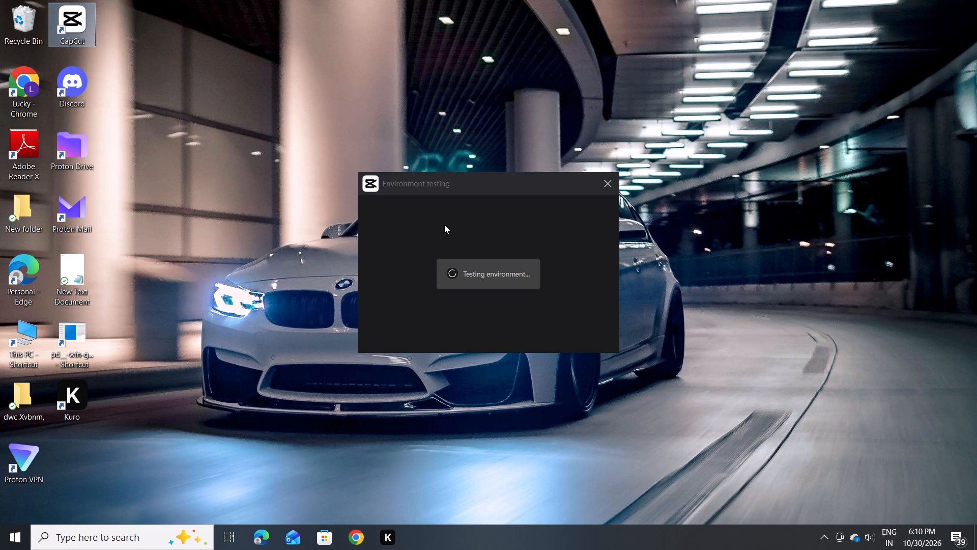
left_click(608, 182)
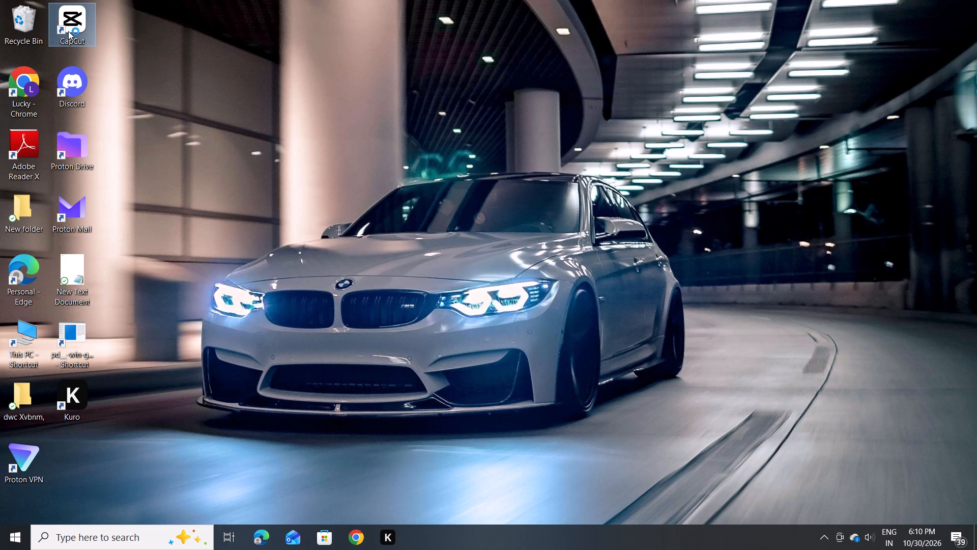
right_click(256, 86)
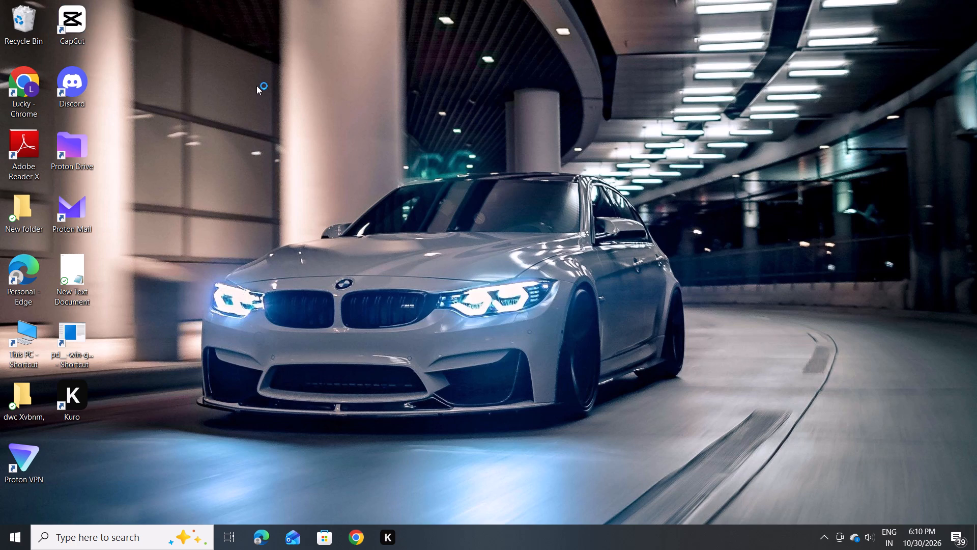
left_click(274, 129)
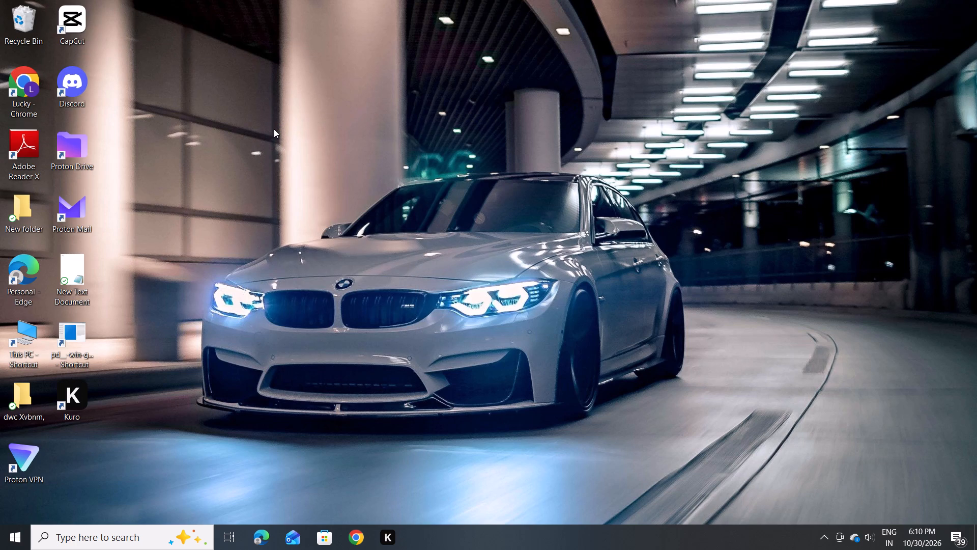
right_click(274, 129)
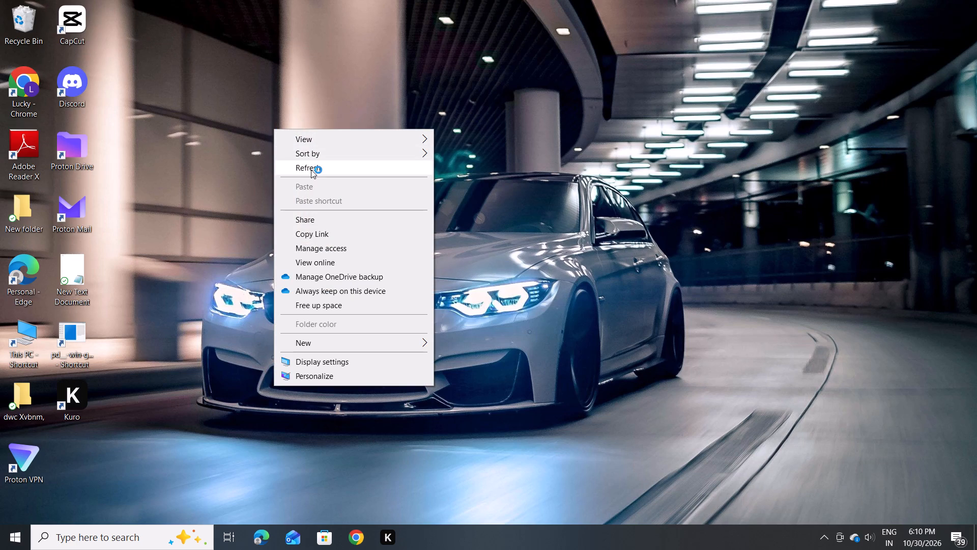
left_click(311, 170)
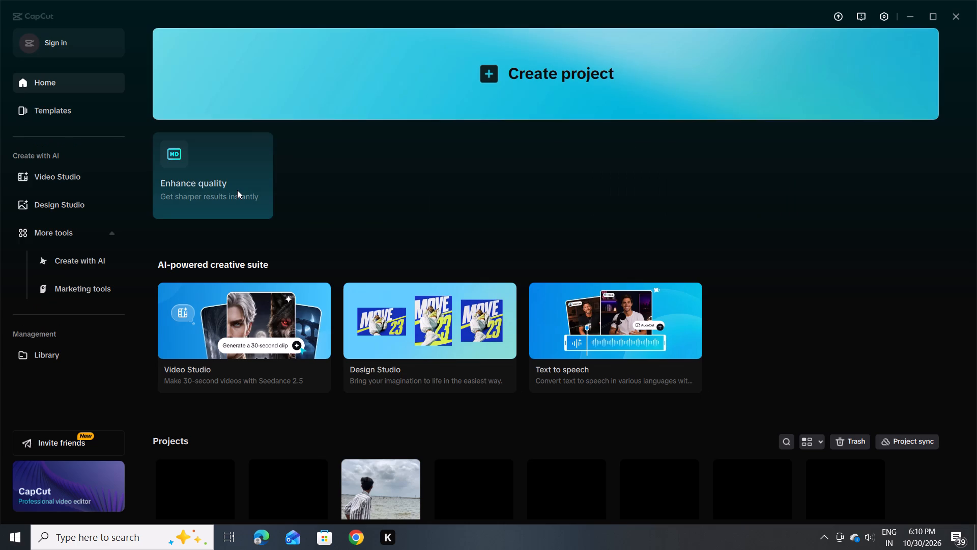
Look over the CapCut home page, including its creative tools and the existing projects.
scroll(237, 190, "up", 1, "ctrl")
scroll(237, 190, "down", 1)
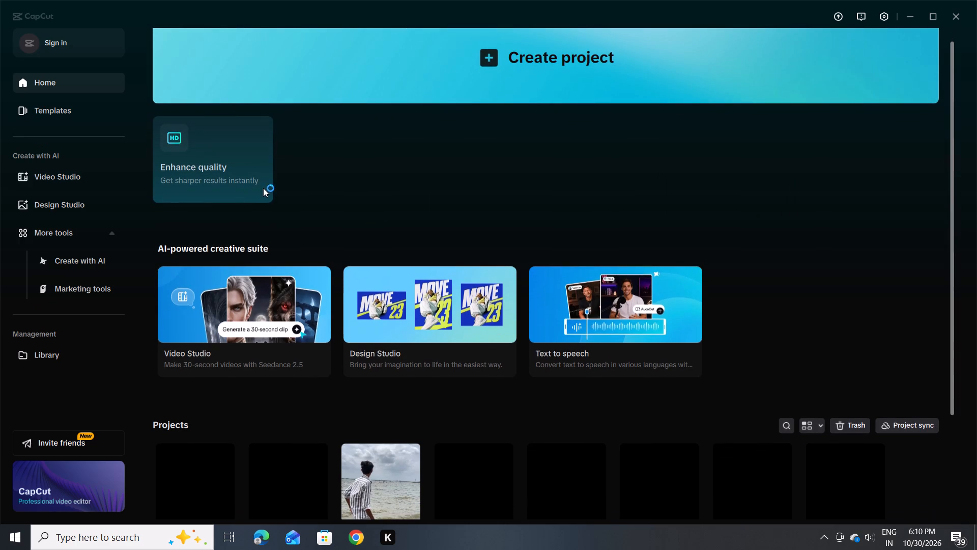
scroll(312, 175, "down", 3)
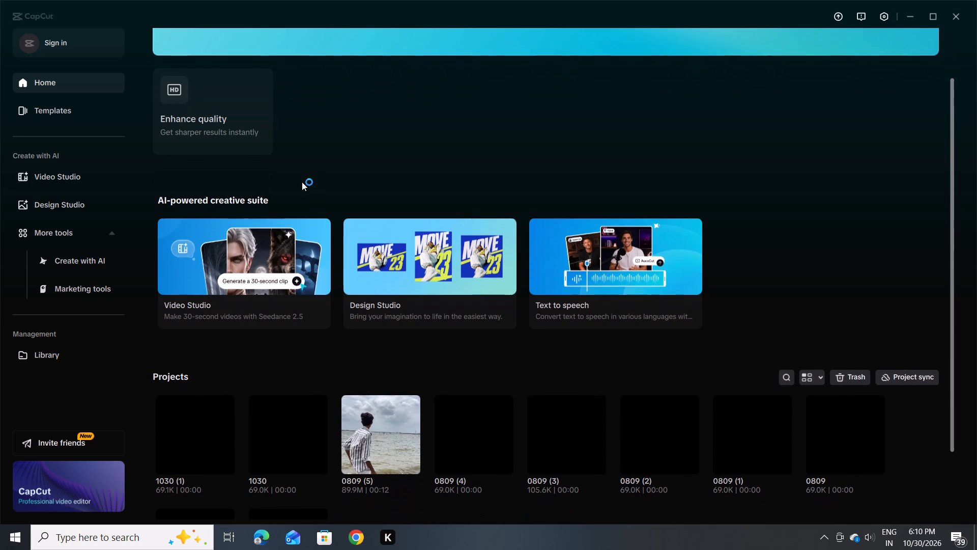
scroll(190, 385, "down", 1)
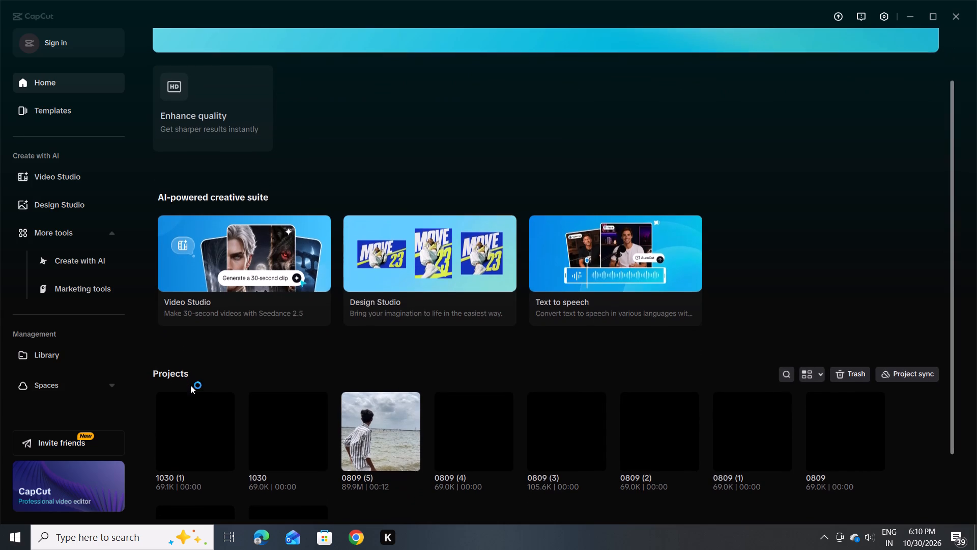
scroll(190, 385, "down", 2)
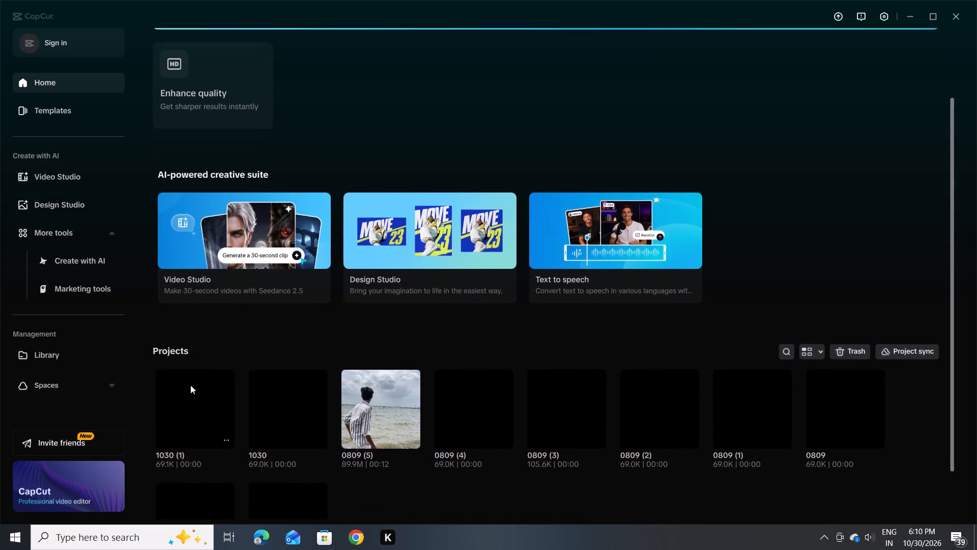
scroll(190, 385, "down", 2)
scroll(190, 385, "right", 1)
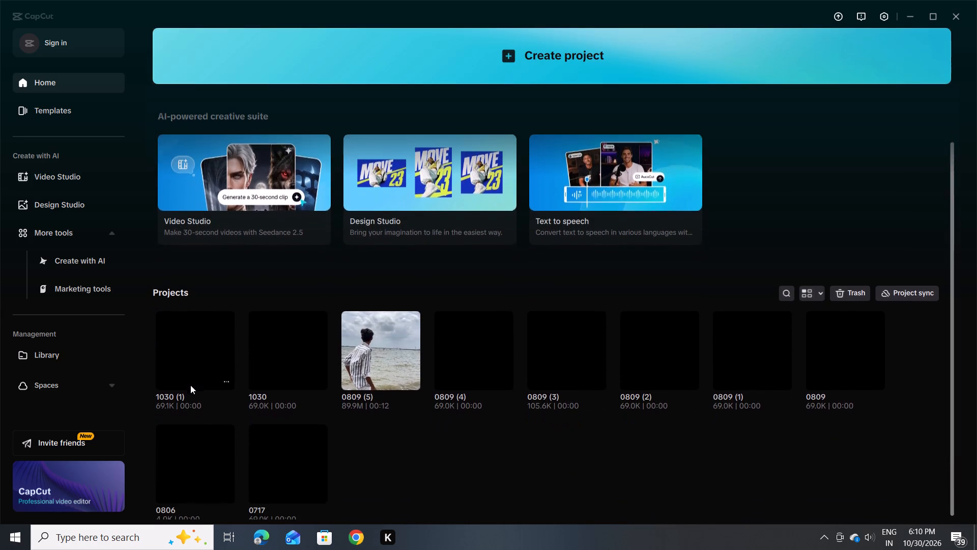
scroll(190, 385, "right", 1)
scroll(190, 385, "up", 1)
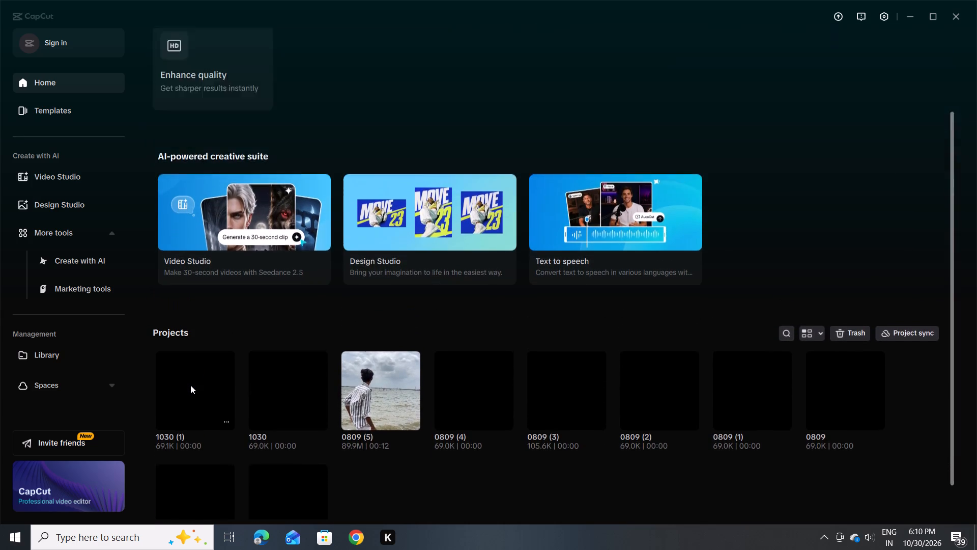
scroll(190, 385, "up", 1)
scroll(351, 71, "up", 2)
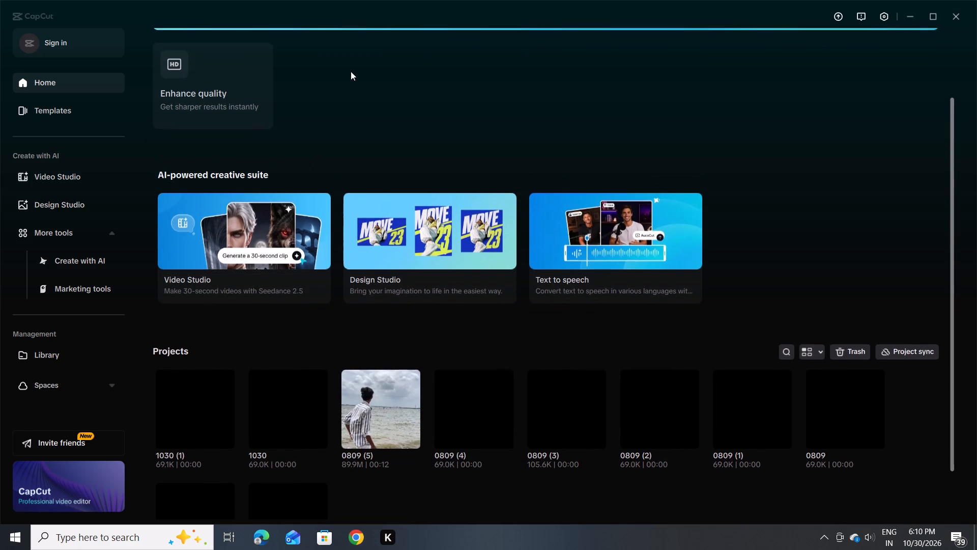
scroll(351, 71, "up", 7)
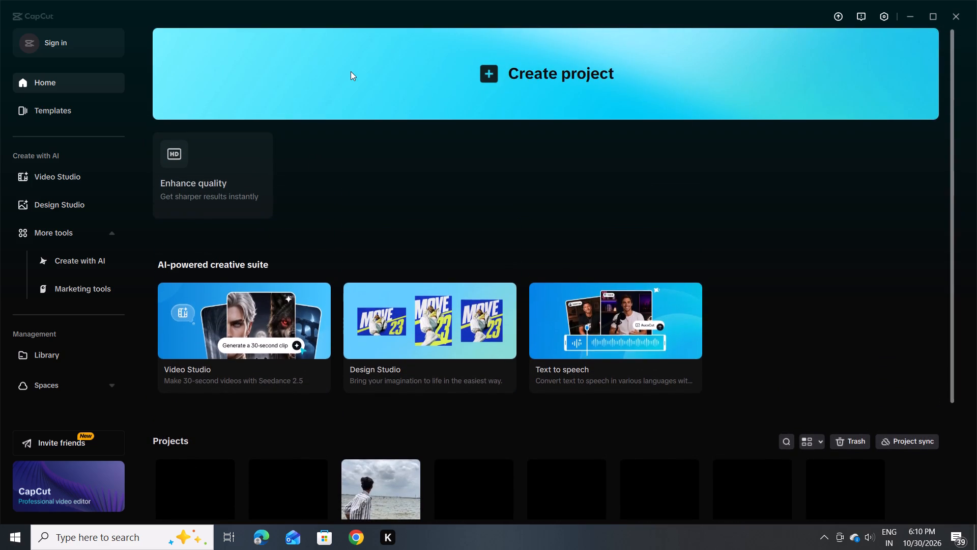
Create a new empty video project and bring up its editor.
left_click(351, 71)
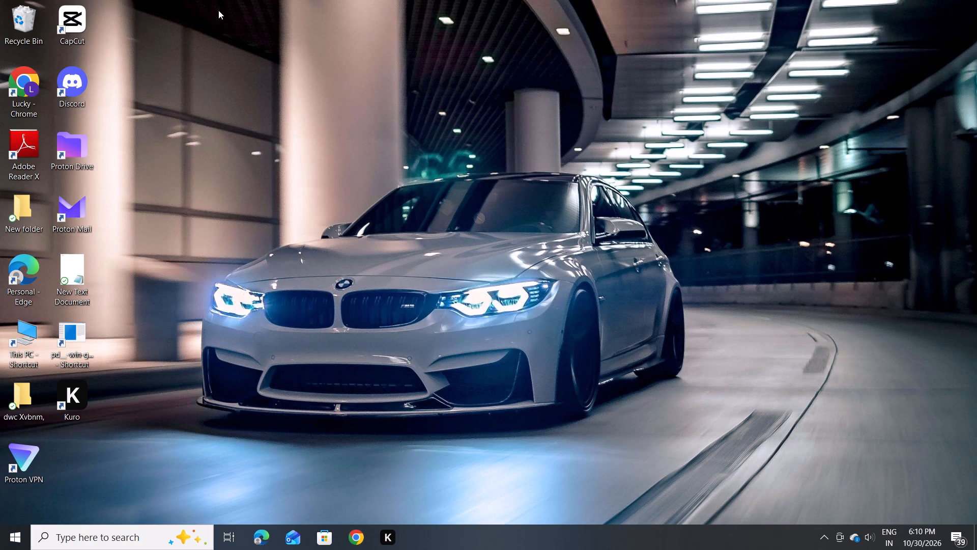
double_click(74, 33)
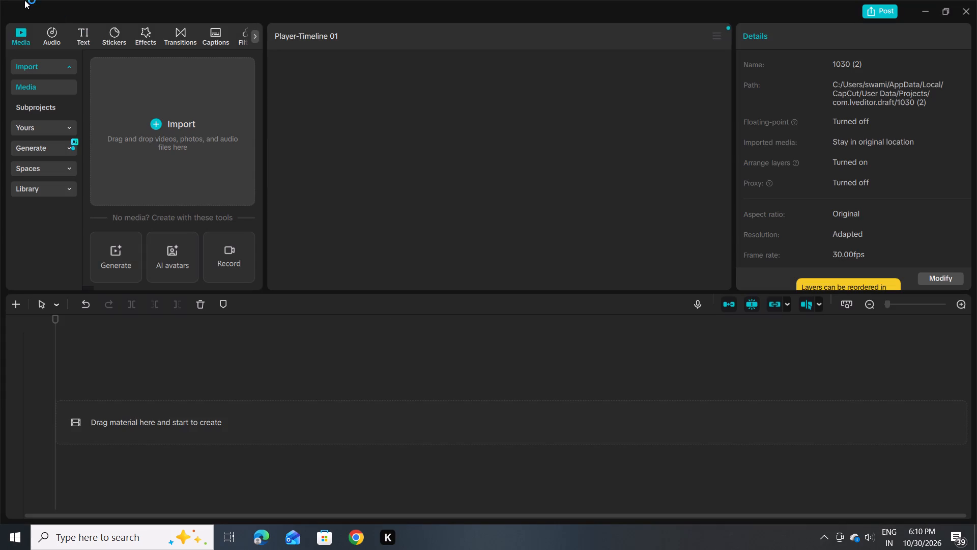
Import the video "2024-05-14 - BOXABL Casita Tour" from the device's Downloads folder into the project media.
left_click(137, 123)
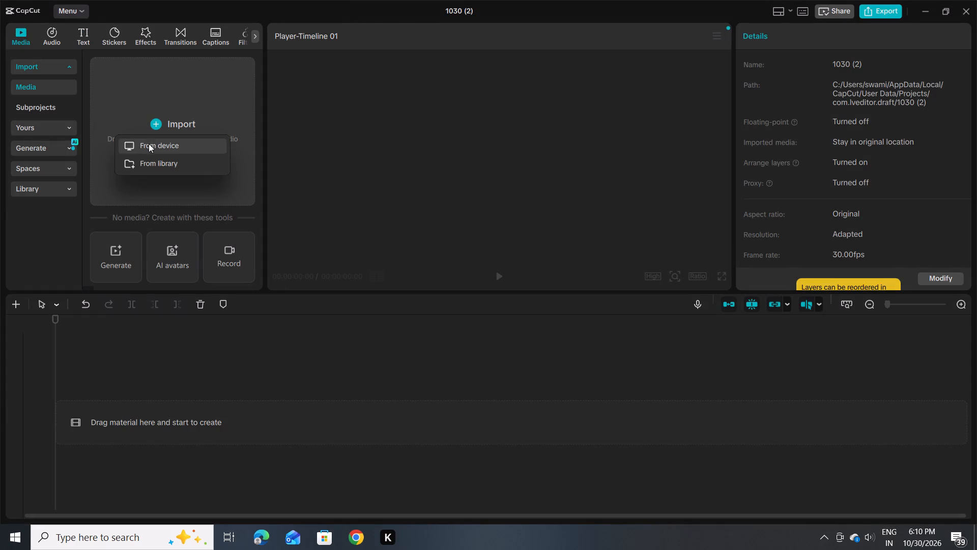
left_click(150, 145)
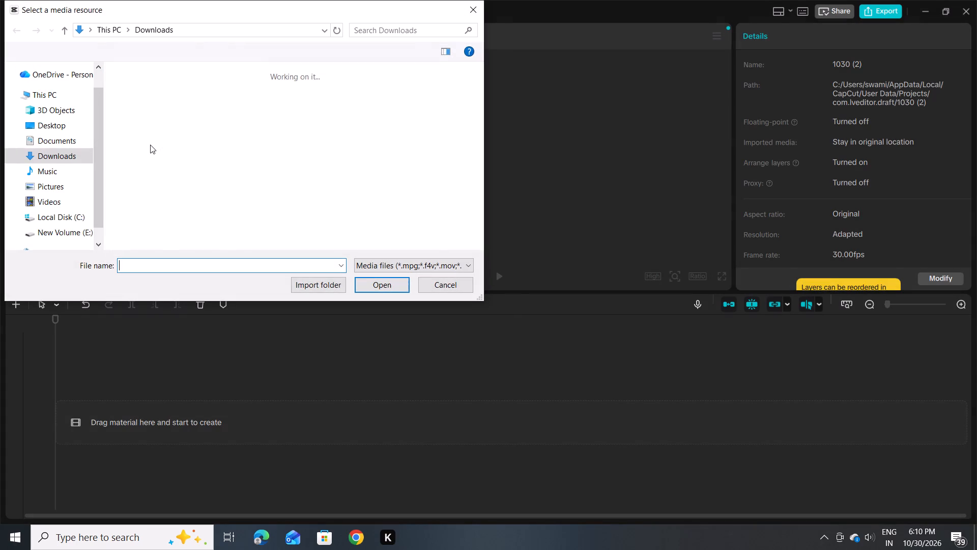
left_click(173, 89)
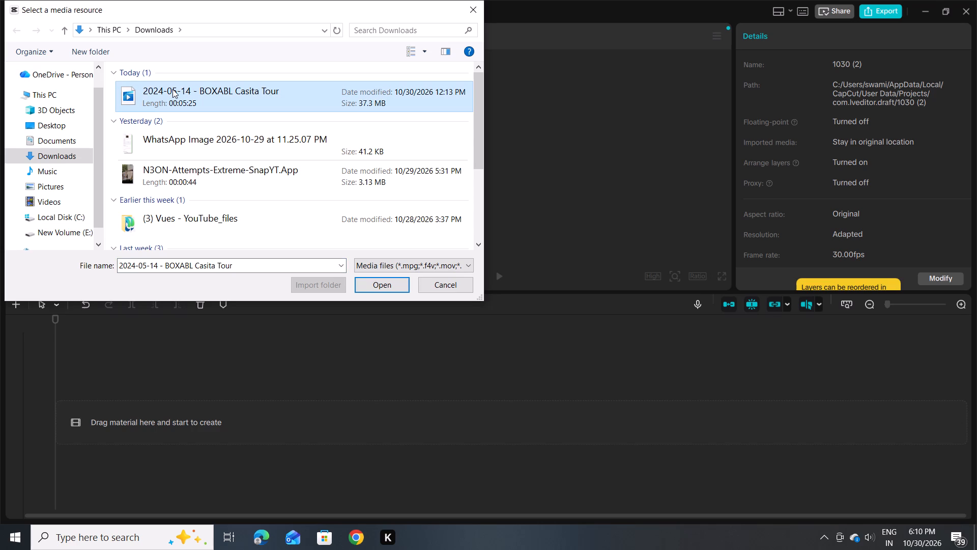
left_click(173, 89)
left_click(173, 89)
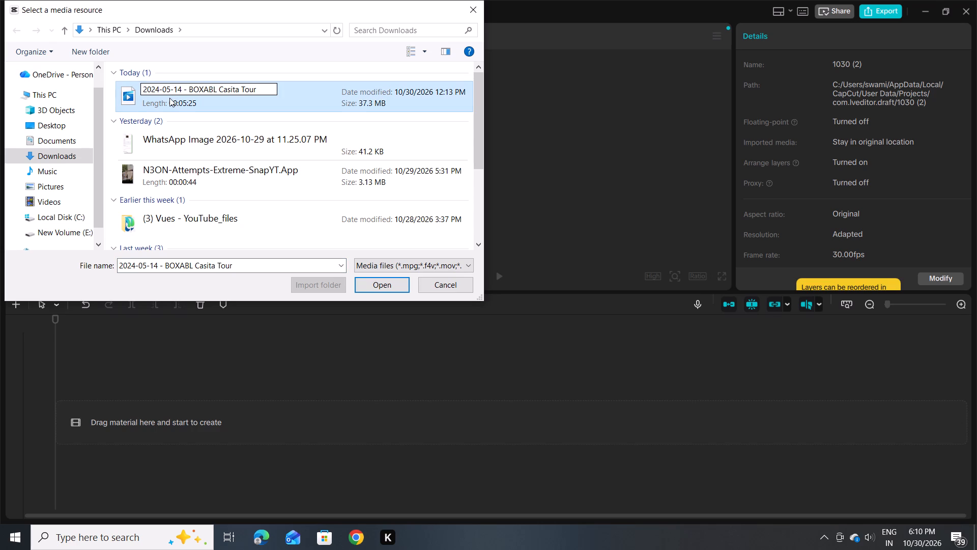
left_click(169, 100)
left_click(169, 100)
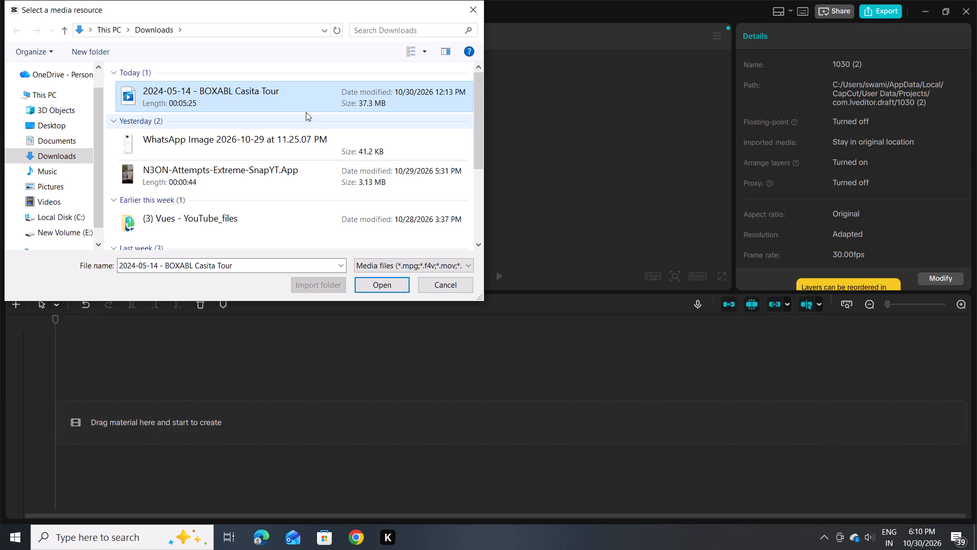
left_click(322, 100)
triple_click(322, 100)
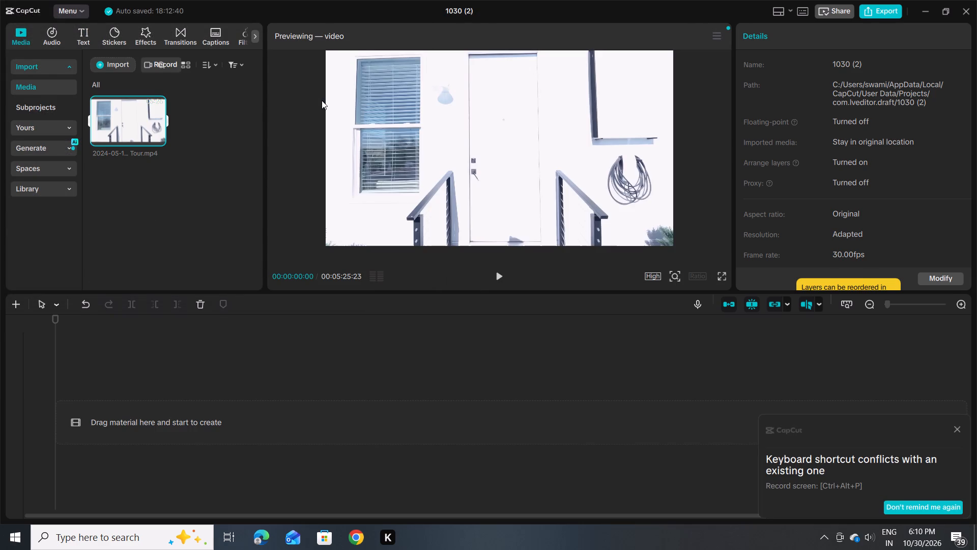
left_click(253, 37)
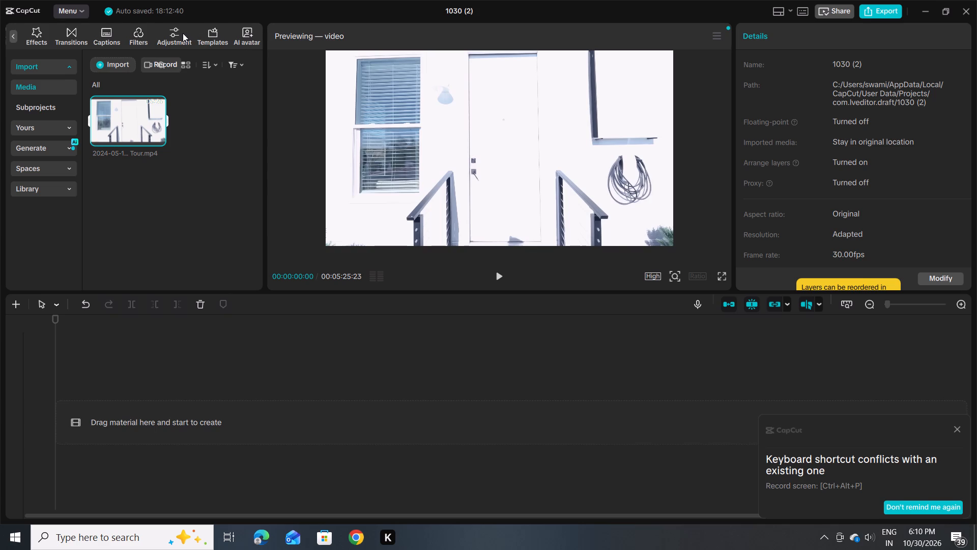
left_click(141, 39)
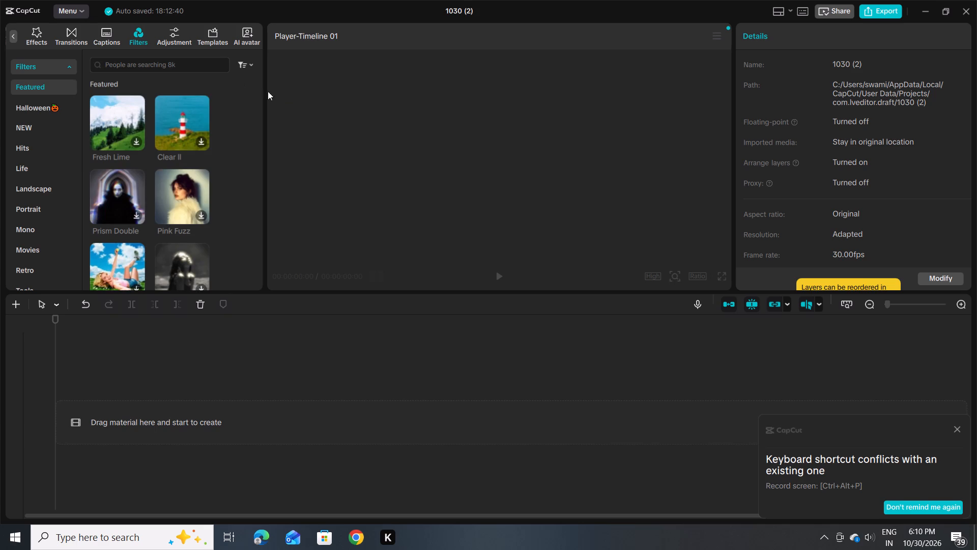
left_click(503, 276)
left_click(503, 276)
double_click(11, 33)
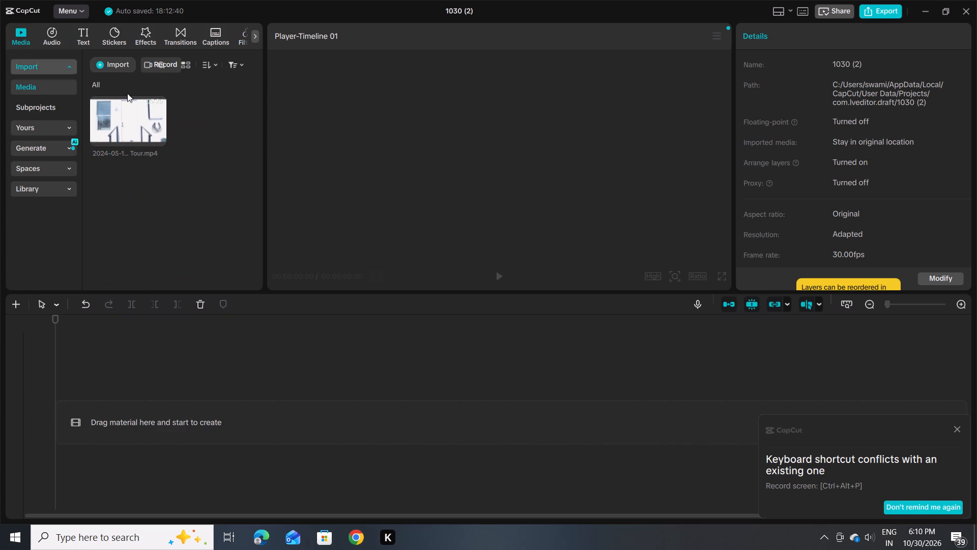
Add the imported BOXABL Casita Tour video to the timeline.
left_click(153, 109)
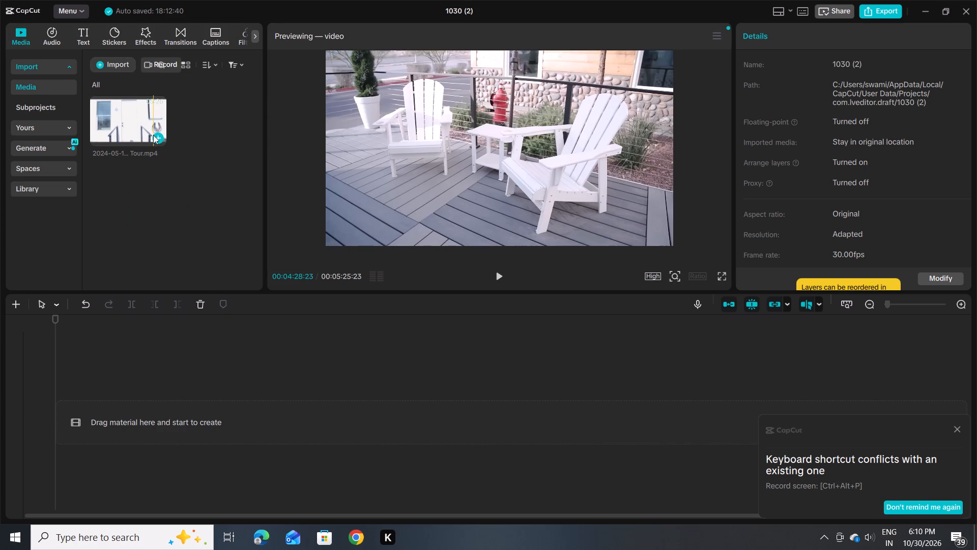
left_click(159, 137)
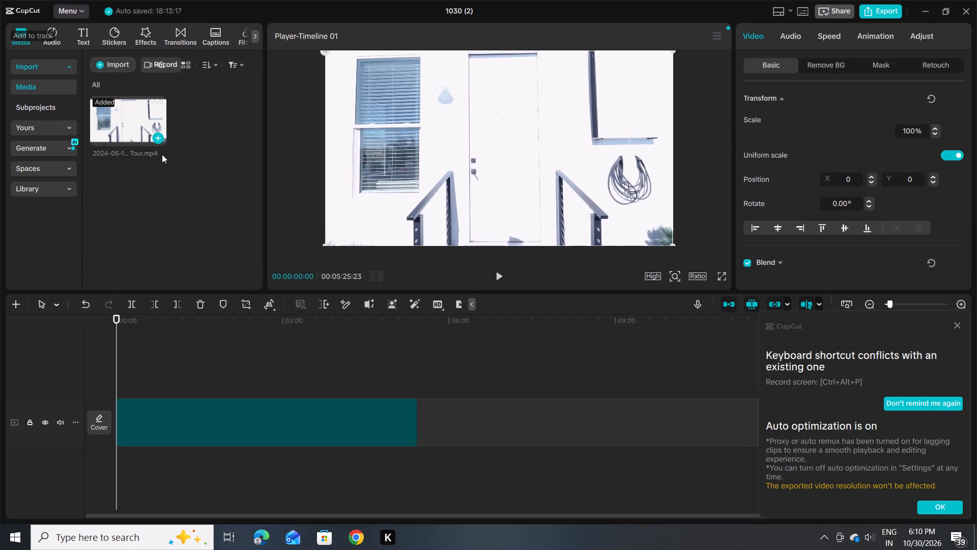
Apply Stabilize at the Recommended level to the timeline clip and allow CapCut to enhance image quality.
left_click(213, 413)
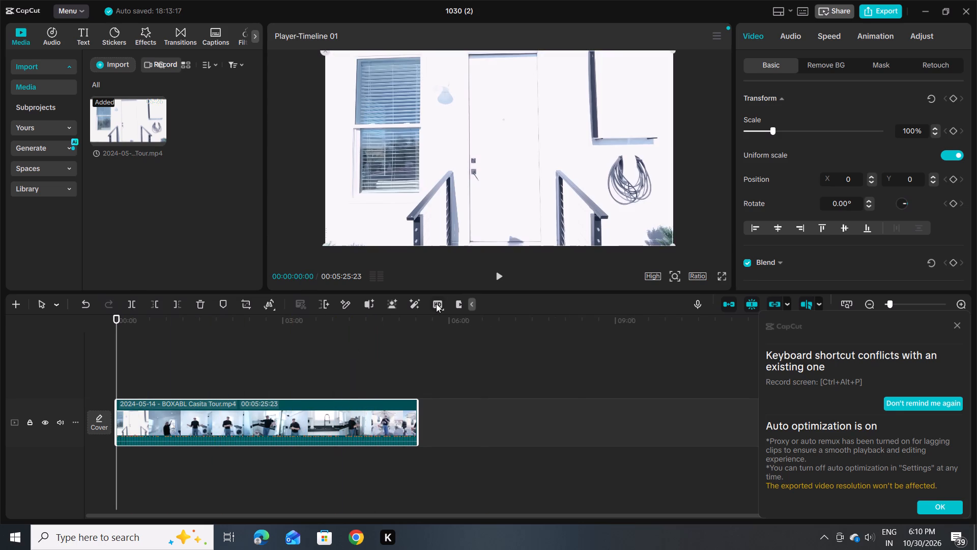
left_click(437, 303)
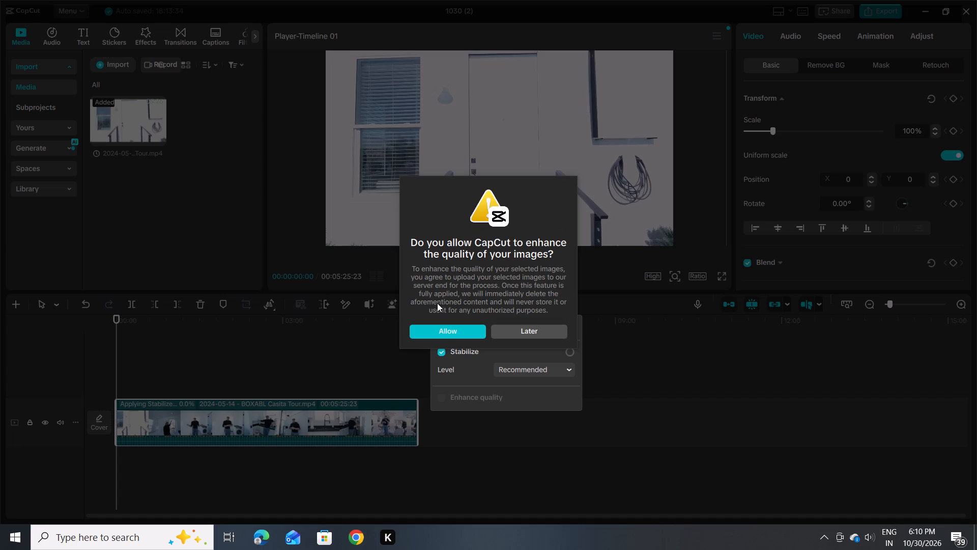
left_click(458, 326)
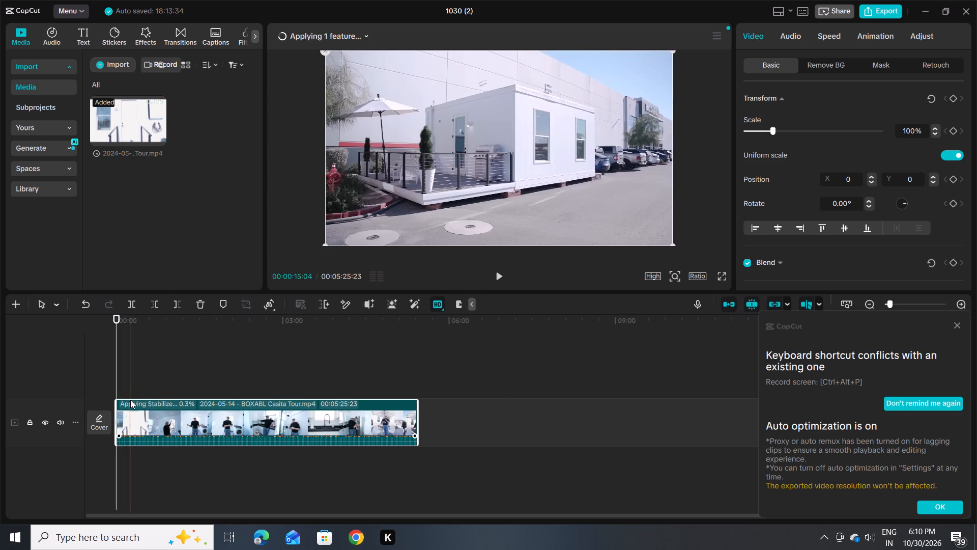
Split the BOXABL Casita Tour clip on the timeline at 00:01:28:03.
left_click(130, 400)
left_click(131, 305)
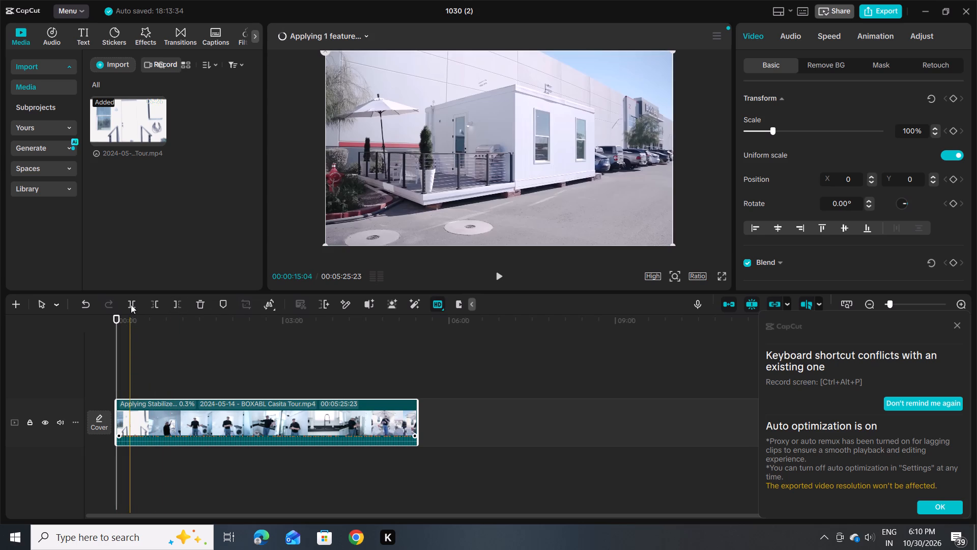
left_click(131, 305)
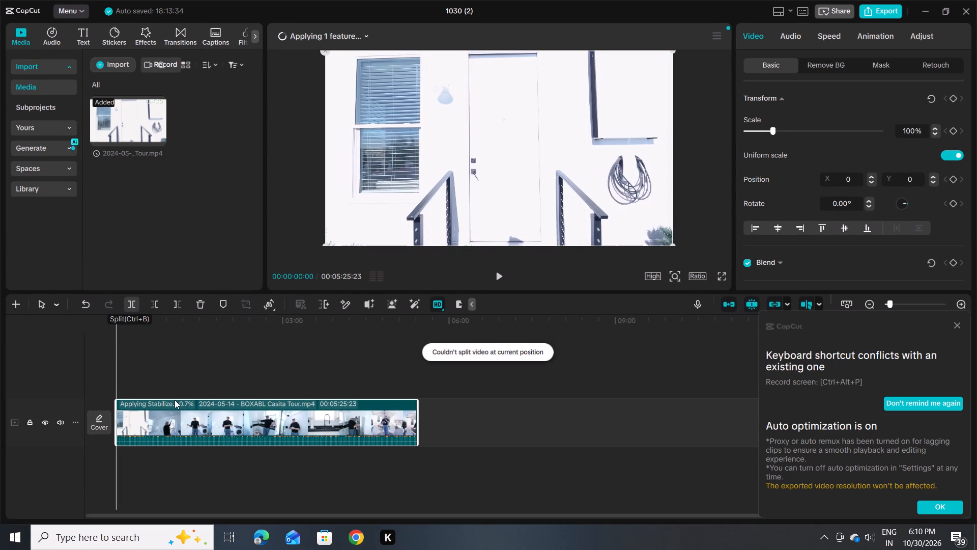
left_click(198, 372)
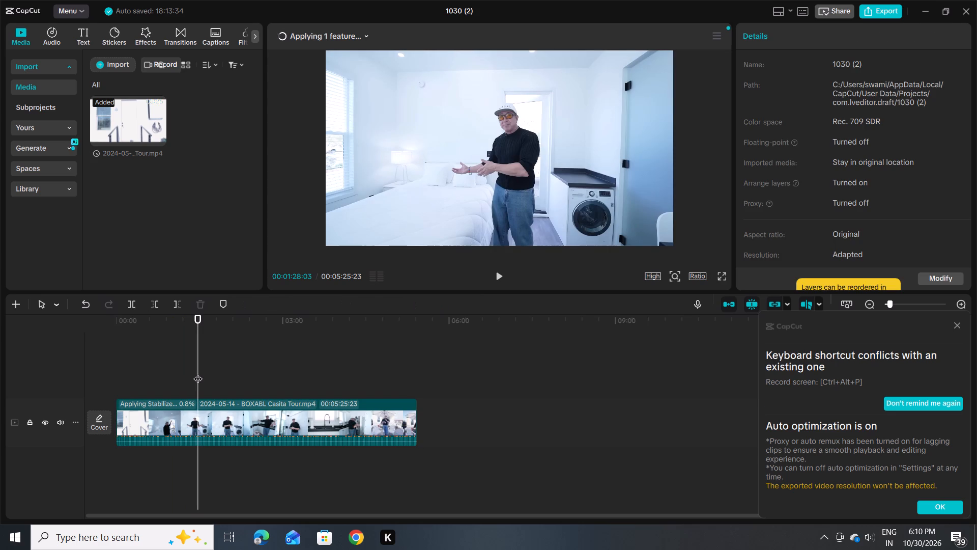
left_click(131, 309)
Delete the segment before the split from the timeline.
left_click(168, 411)
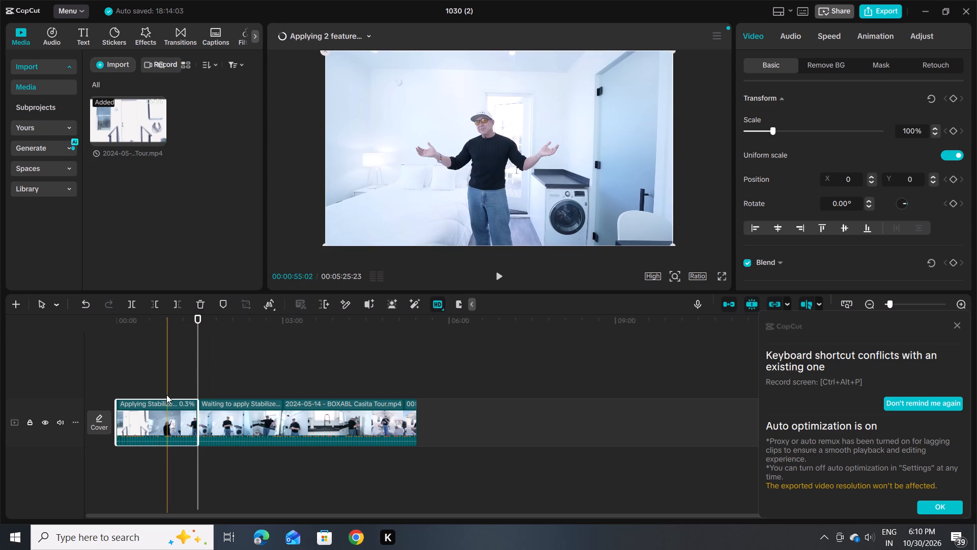
left_click(199, 306)
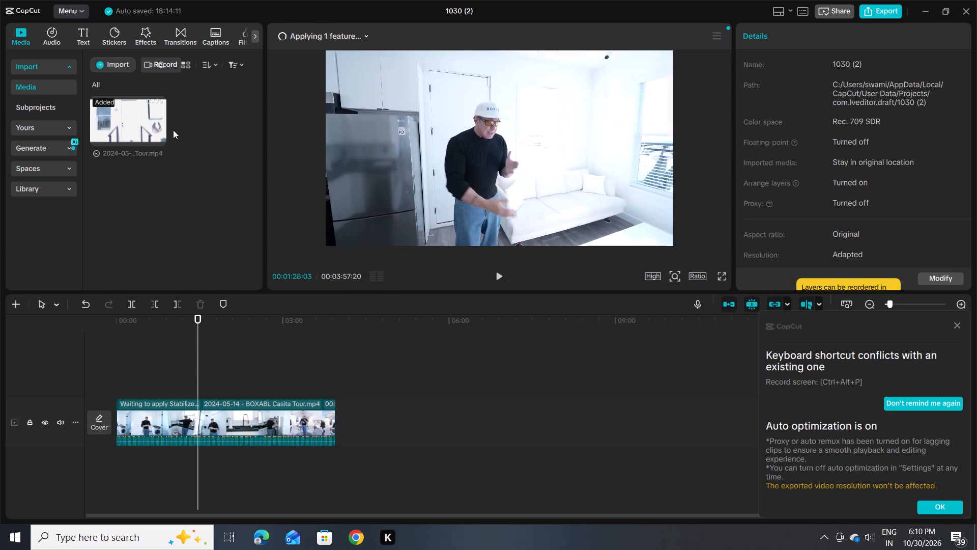
Add a custom adjustment layer above the clip, starting at 00:01:28:03.
left_click(256, 34)
left_click(256, 34)
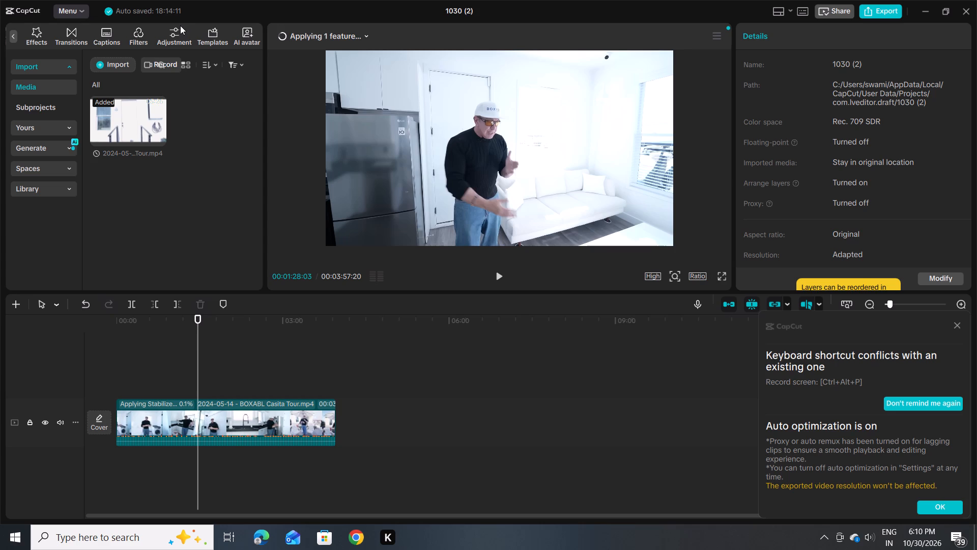
left_click(178, 34)
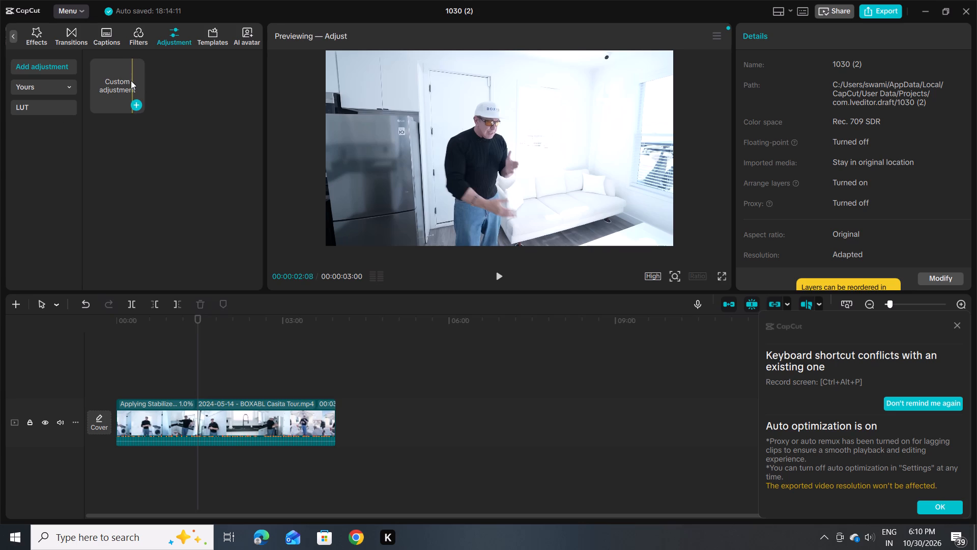
left_click(137, 104)
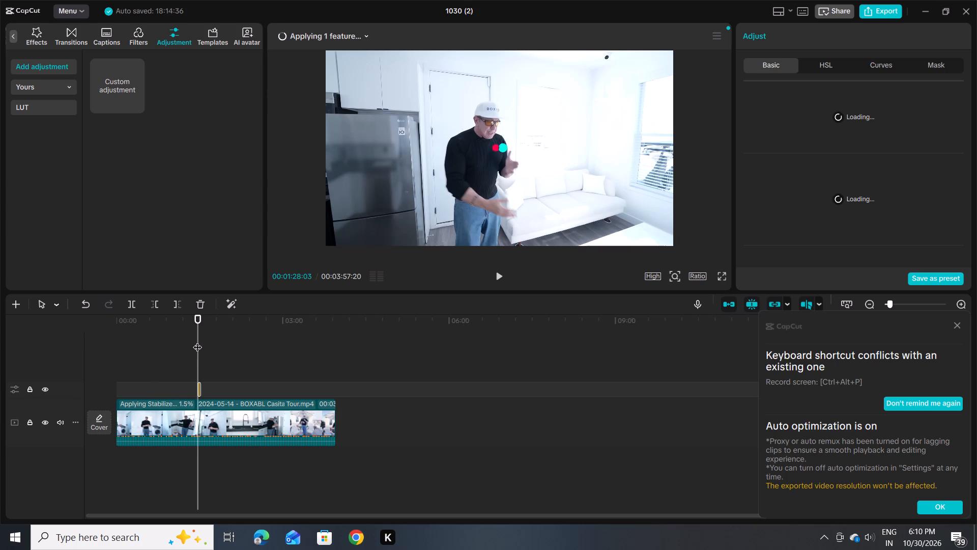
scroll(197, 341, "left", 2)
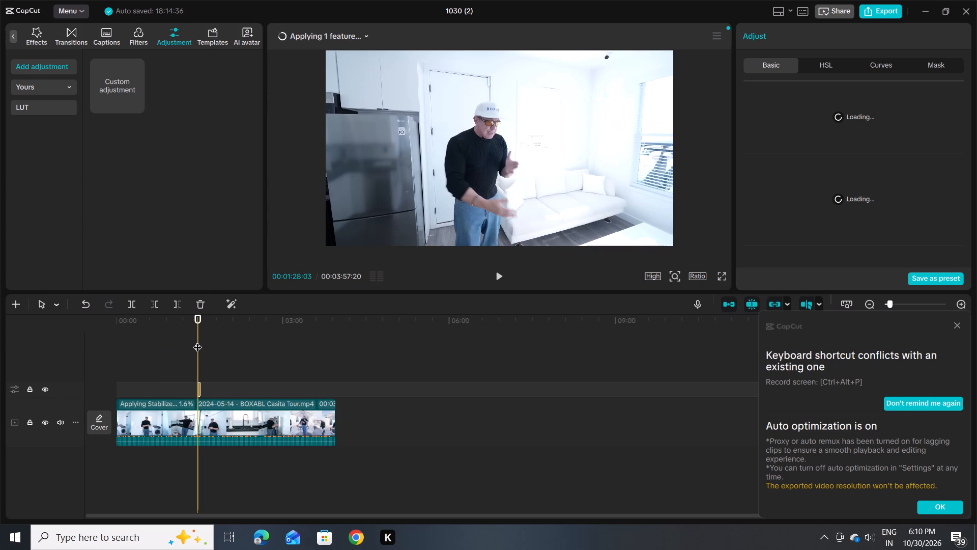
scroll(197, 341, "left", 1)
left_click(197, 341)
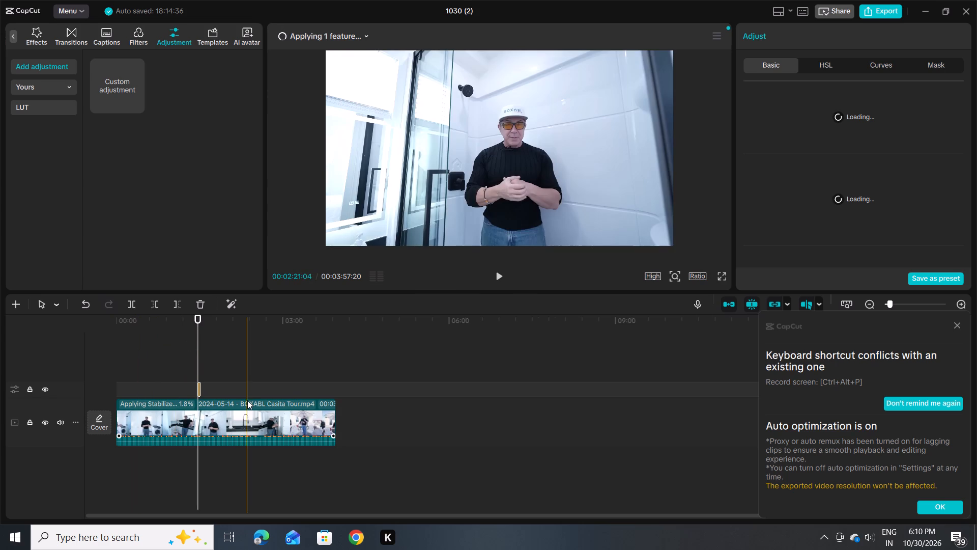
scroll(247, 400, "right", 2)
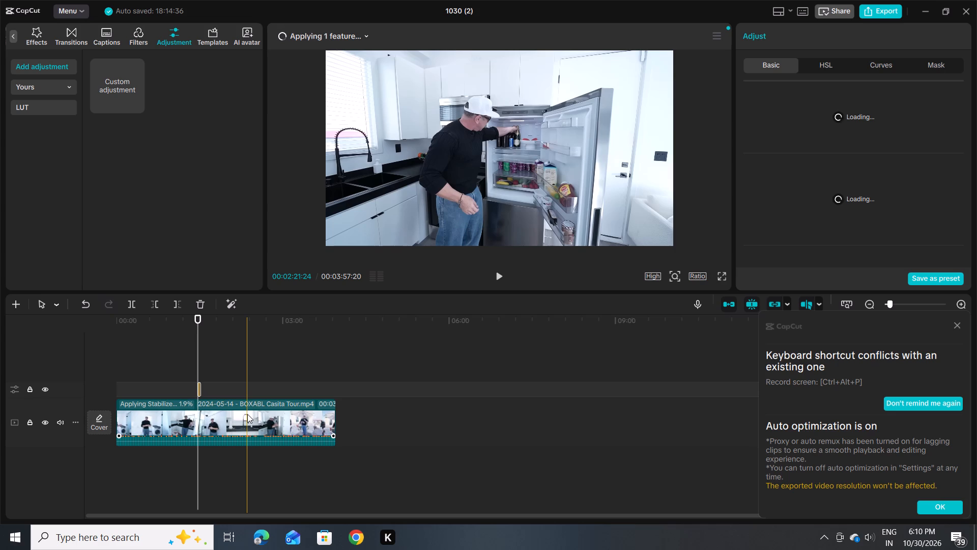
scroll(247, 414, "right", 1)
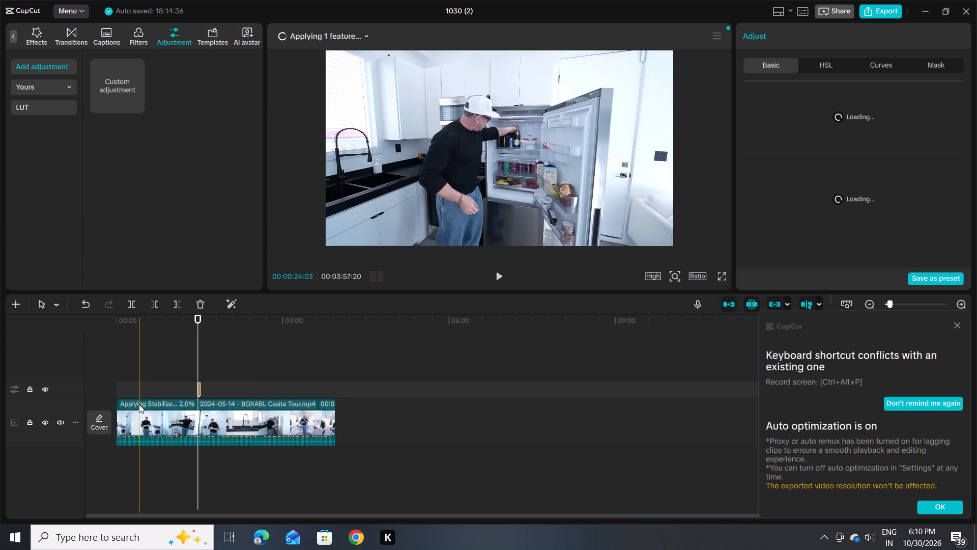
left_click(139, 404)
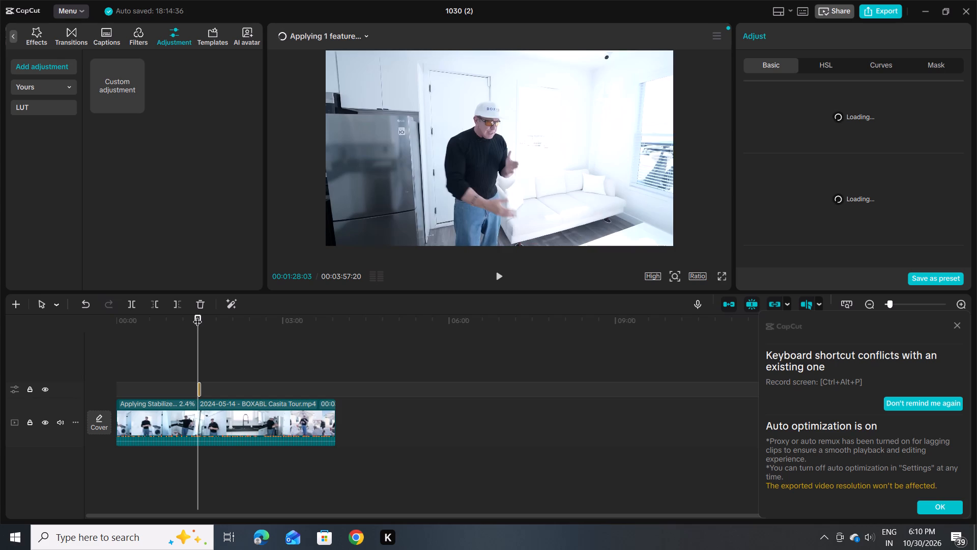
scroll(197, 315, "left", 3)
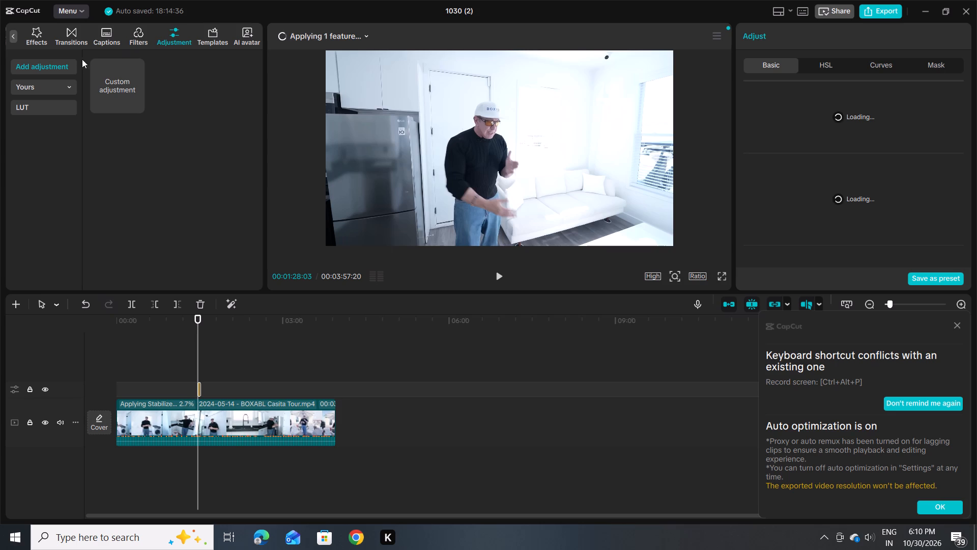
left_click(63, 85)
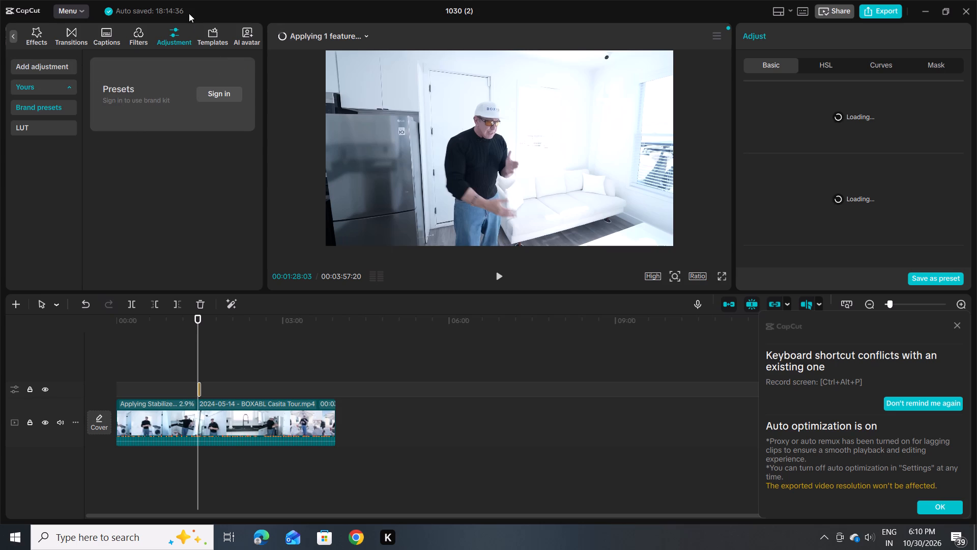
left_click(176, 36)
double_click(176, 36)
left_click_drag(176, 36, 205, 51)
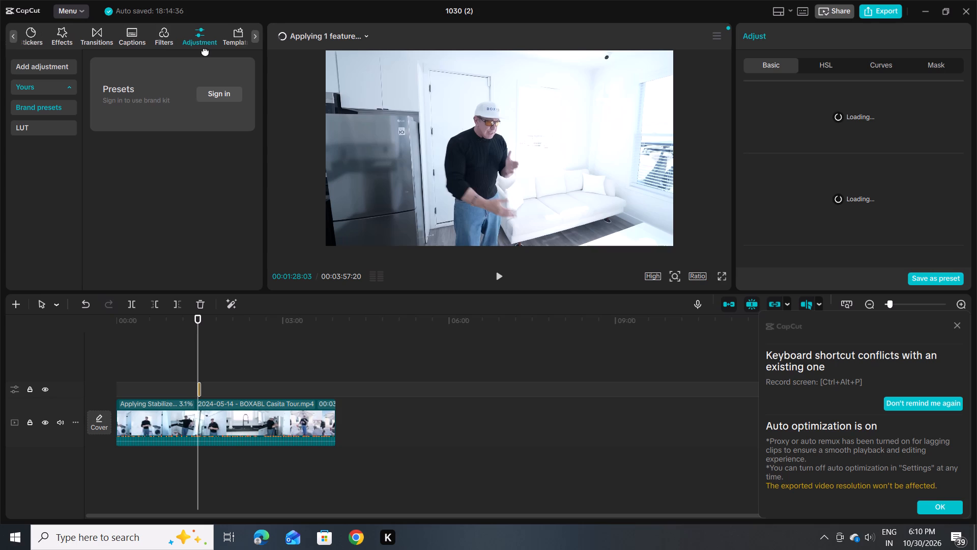
Download the Clear II filter from the featured filters and preview it.
left_click_drag(205, 51, 138, 40)
left_click(138, 40)
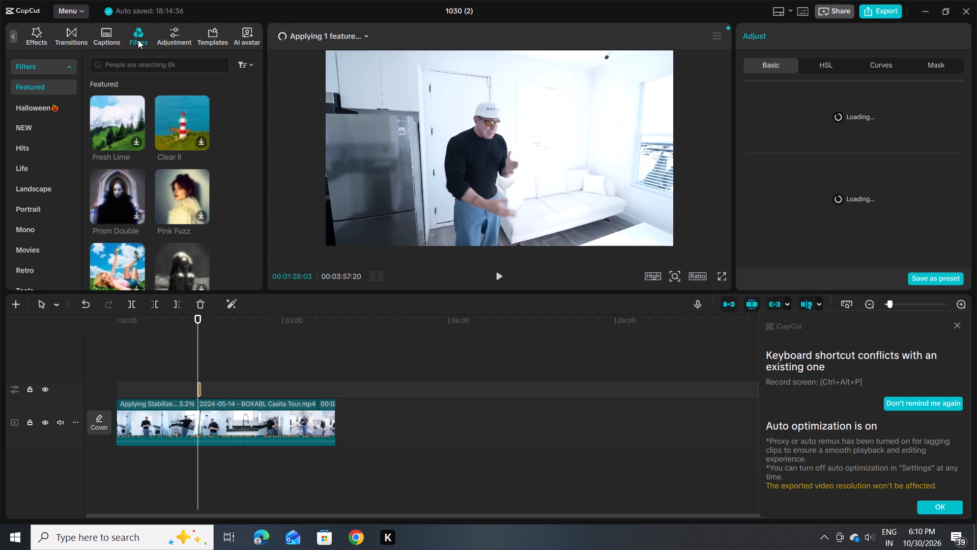
left_click(196, 140)
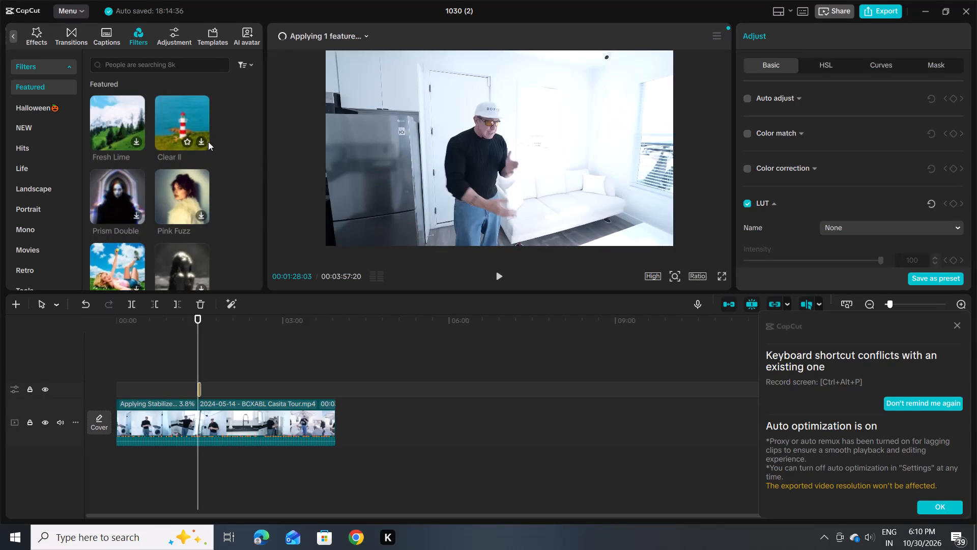
left_click(199, 142)
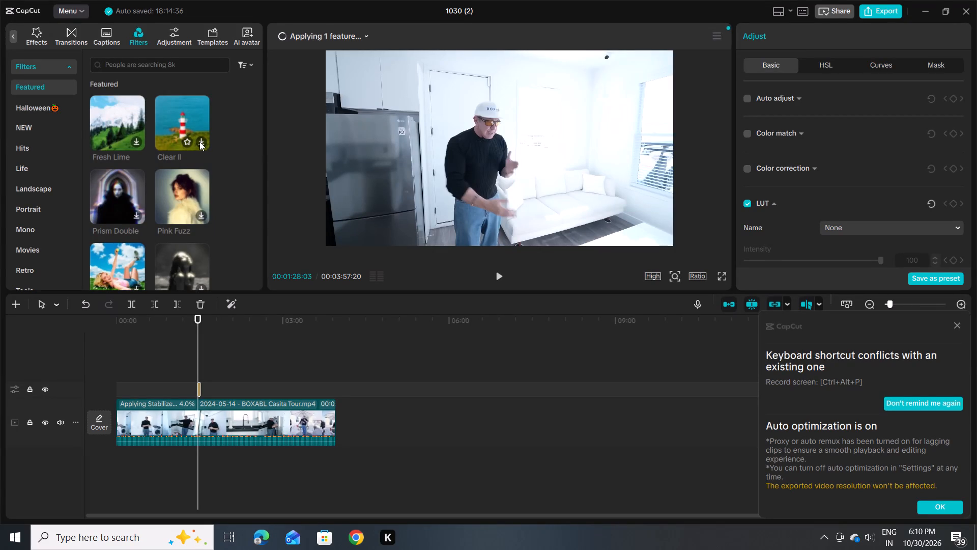
left_click(199, 142)
left_click(199, 142)
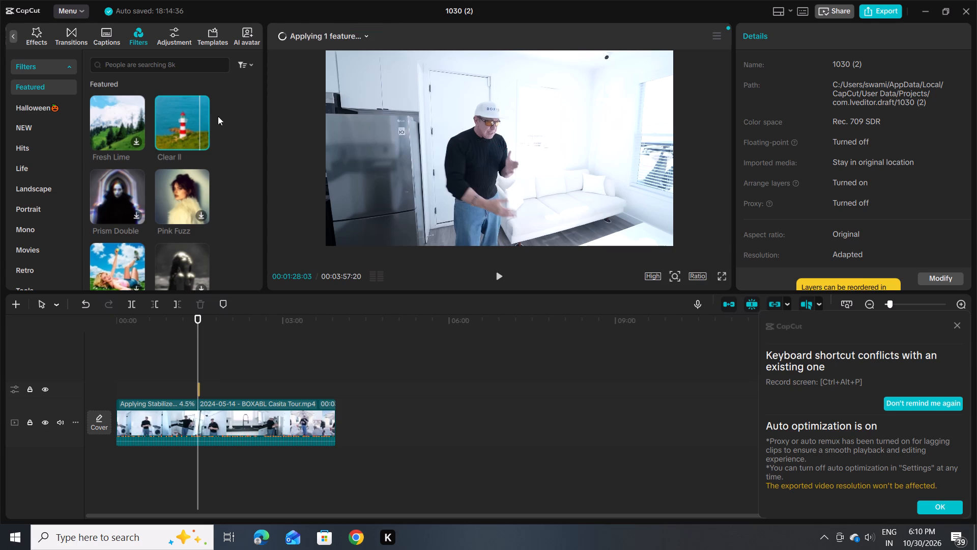
left_click(190, 133)
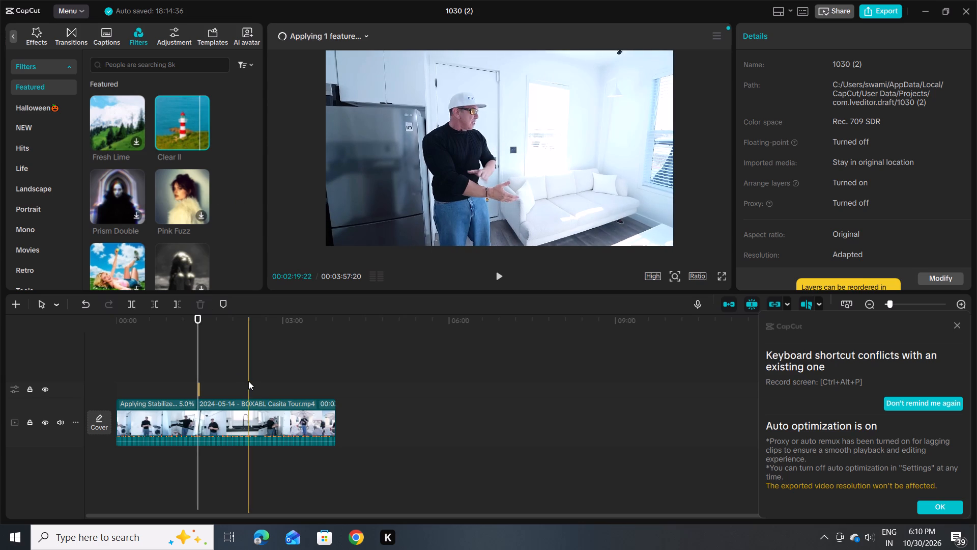
Split the remaining video clip on the timeline at 00:03:02:13.
left_click(220, 421)
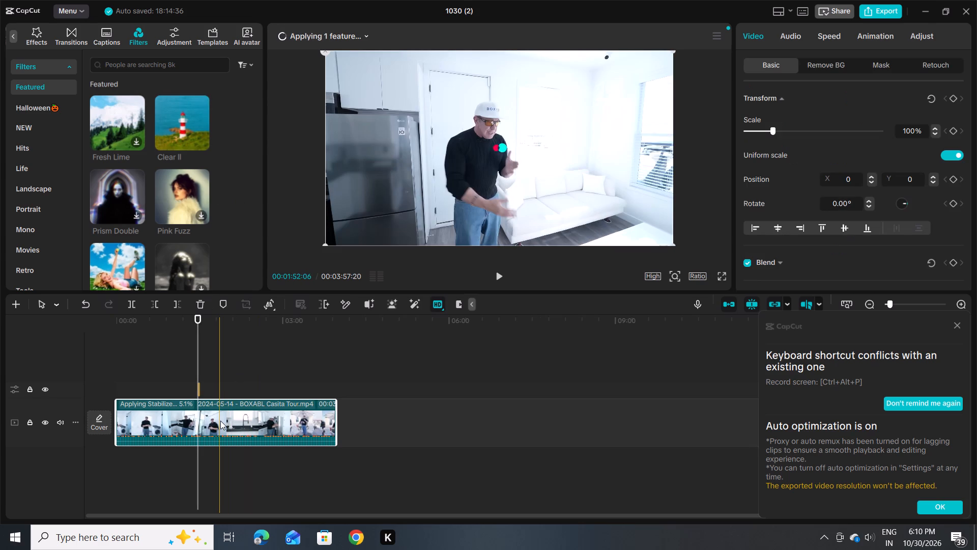
left_click(220, 421)
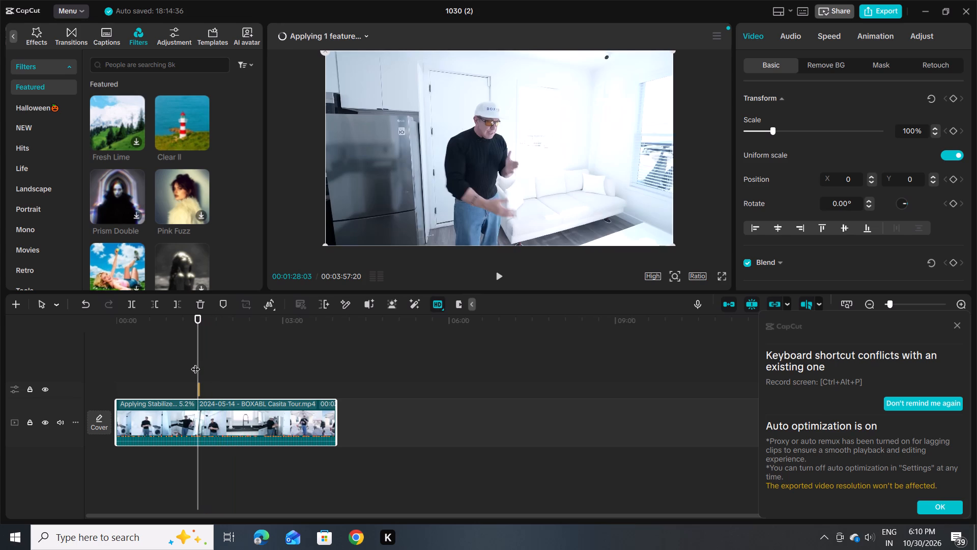
left_click(215, 363)
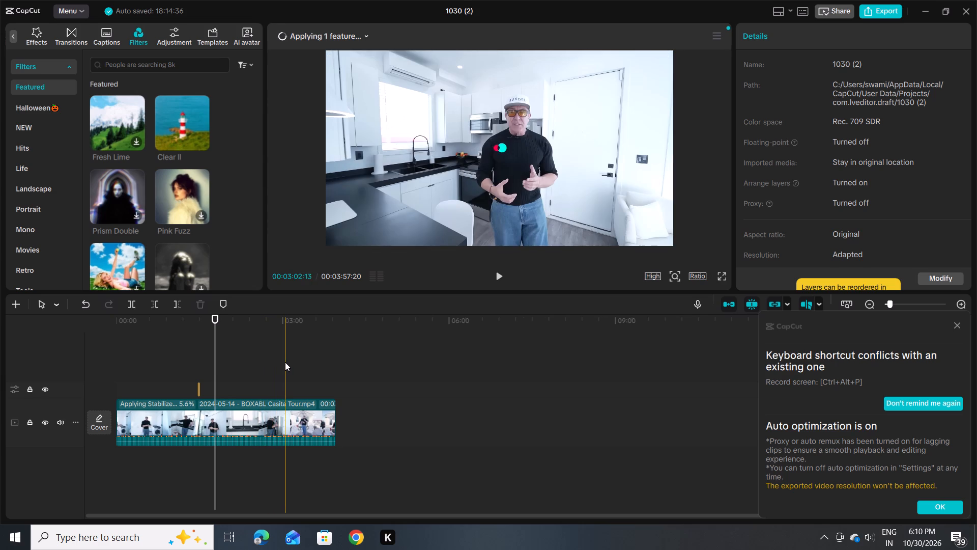
left_click(285, 362)
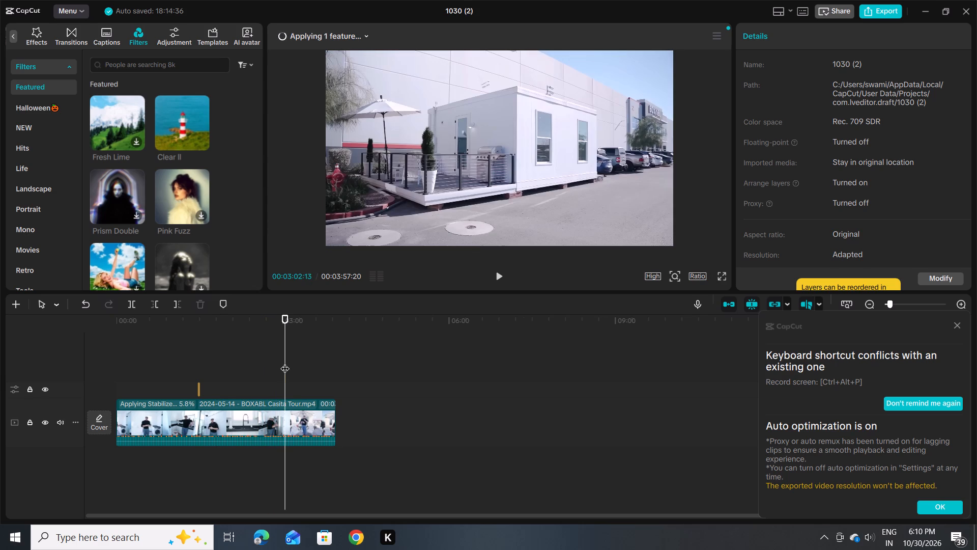
left_click(129, 307)
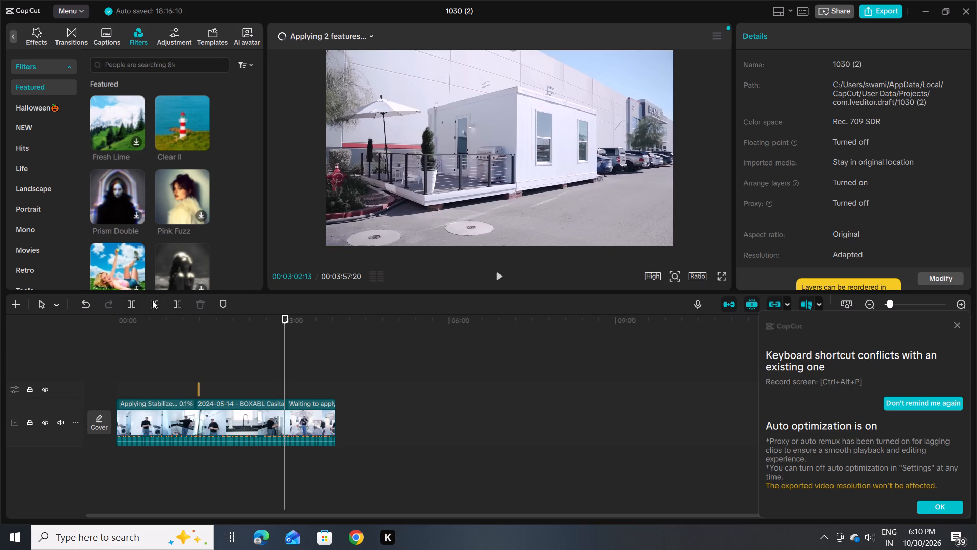
Add a timeline marker at 00:03:02:13.
left_click(226, 301)
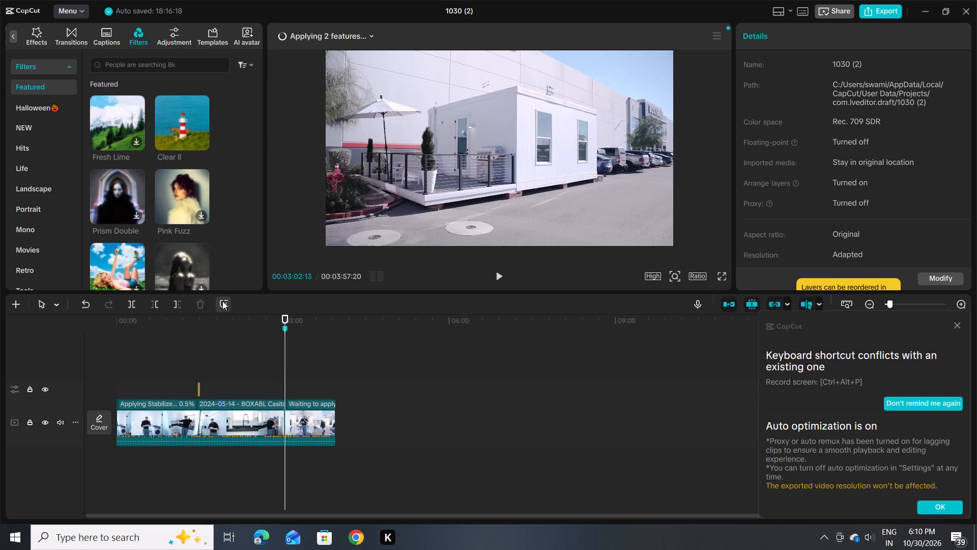
Split the video clip on the timeline at 00:02:54:05.
left_click(205, 302)
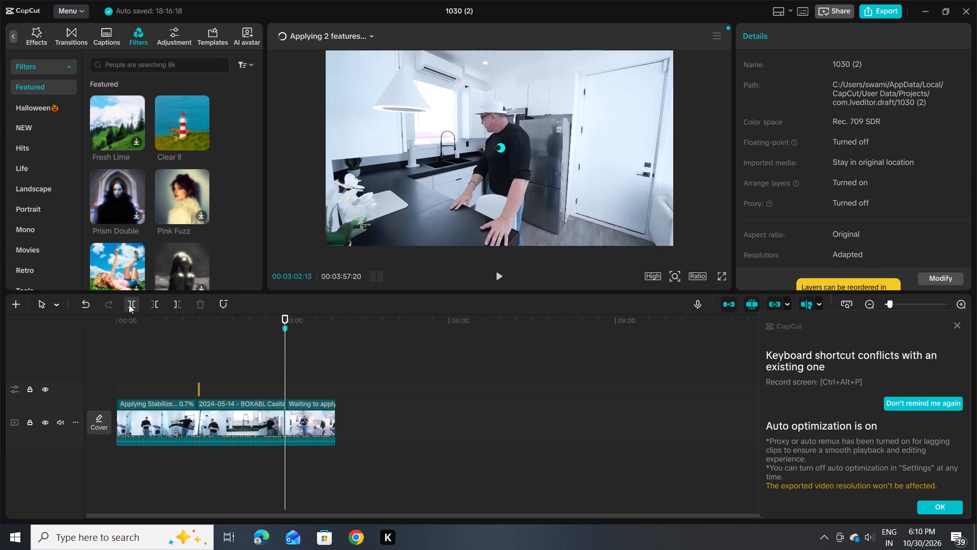
left_click(129, 305)
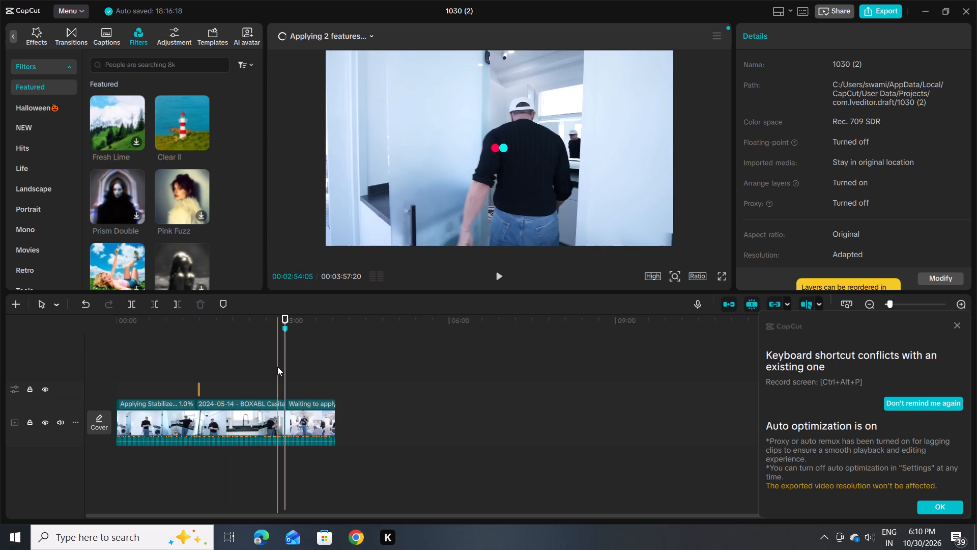
left_click(277, 367)
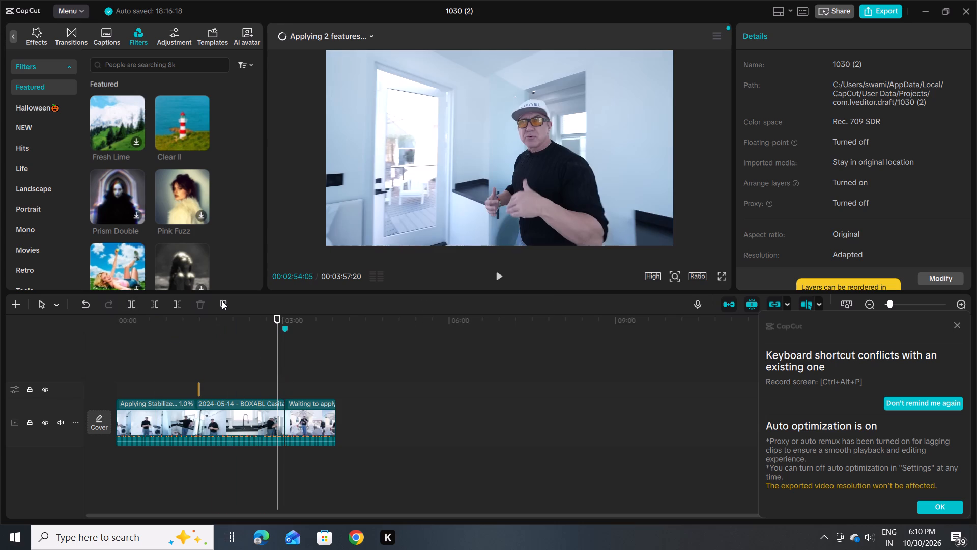
left_click(131, 301)
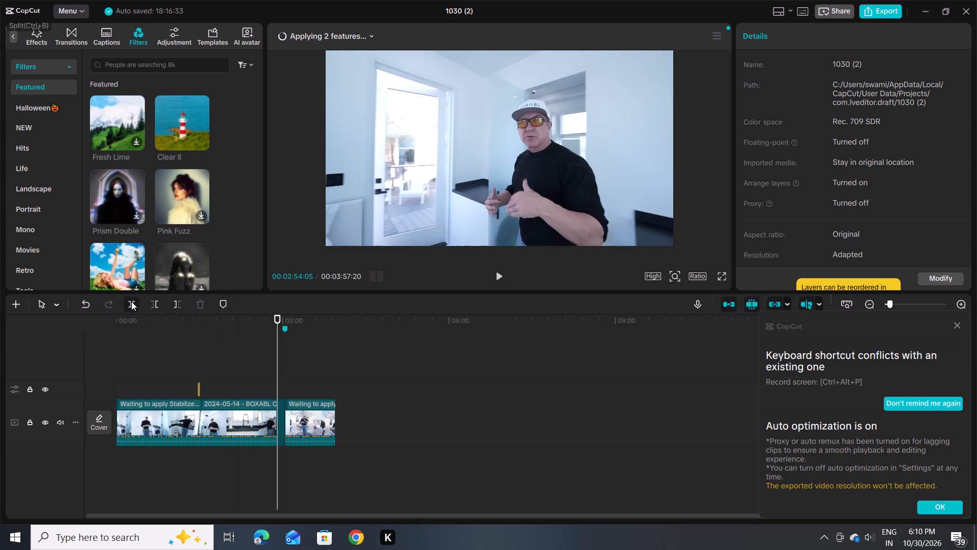
left_click(199, 304)
left_click_drag(199, 304, 143, 308)
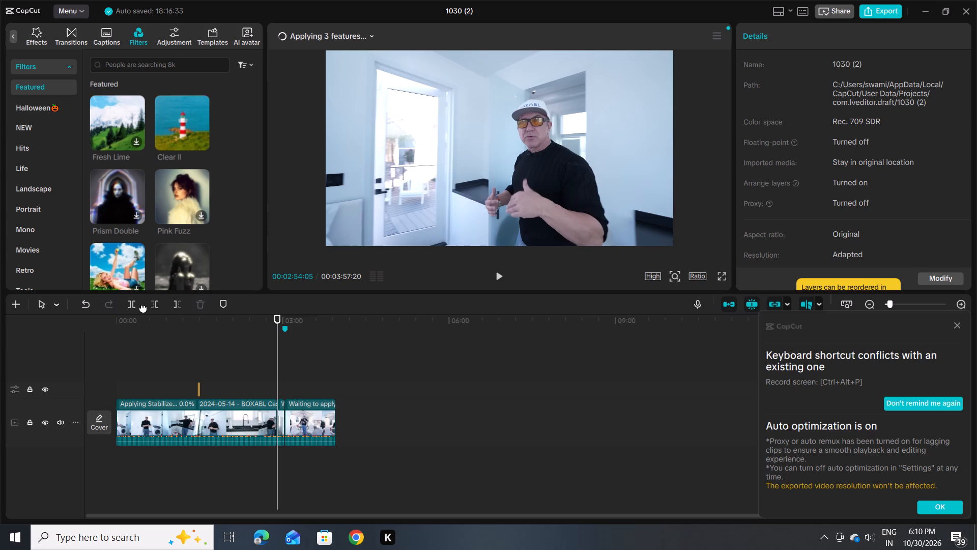
Delete the long video clip that ends at 00:02:54:05 from the main track.
left_click_drag(143, 308, 139, 308)
left_click(139, 308)
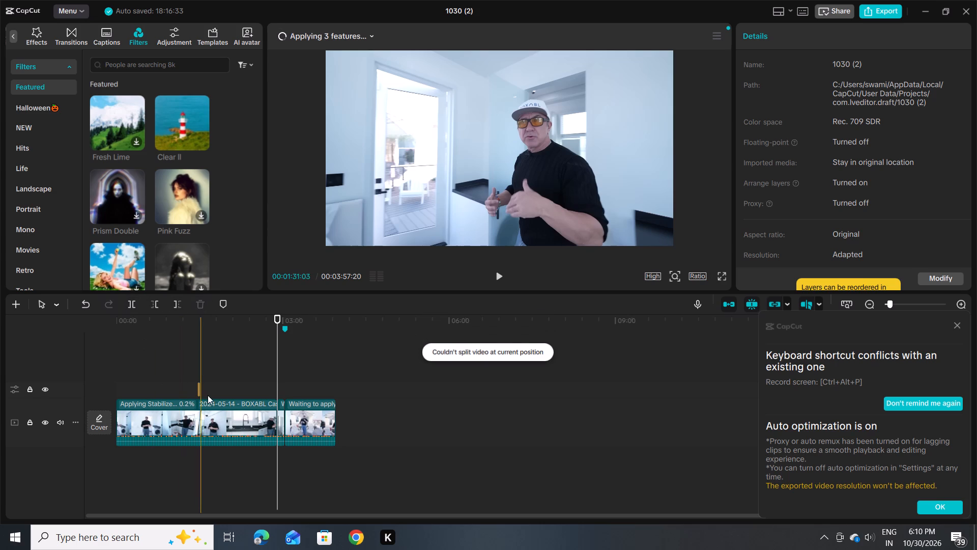
left_click(221, 416)
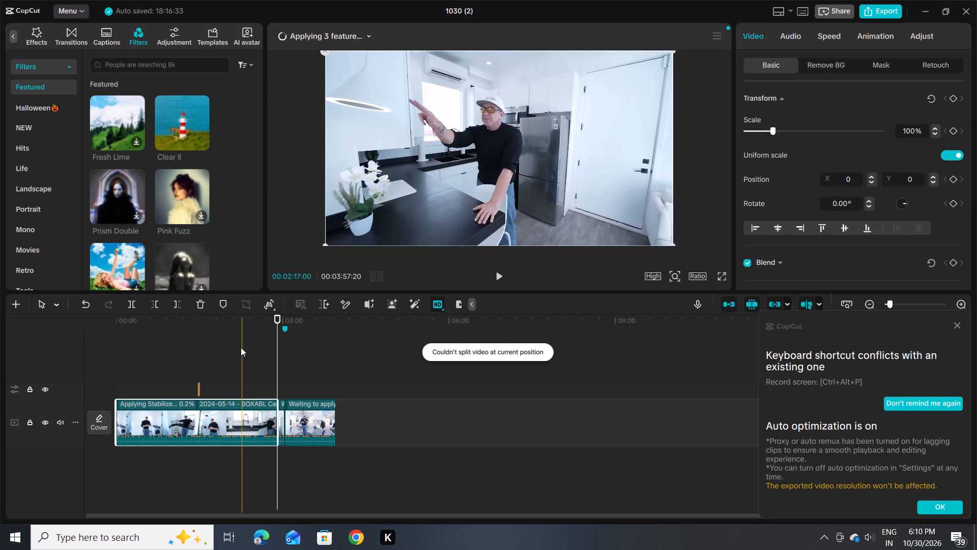
left_click(200, 303)
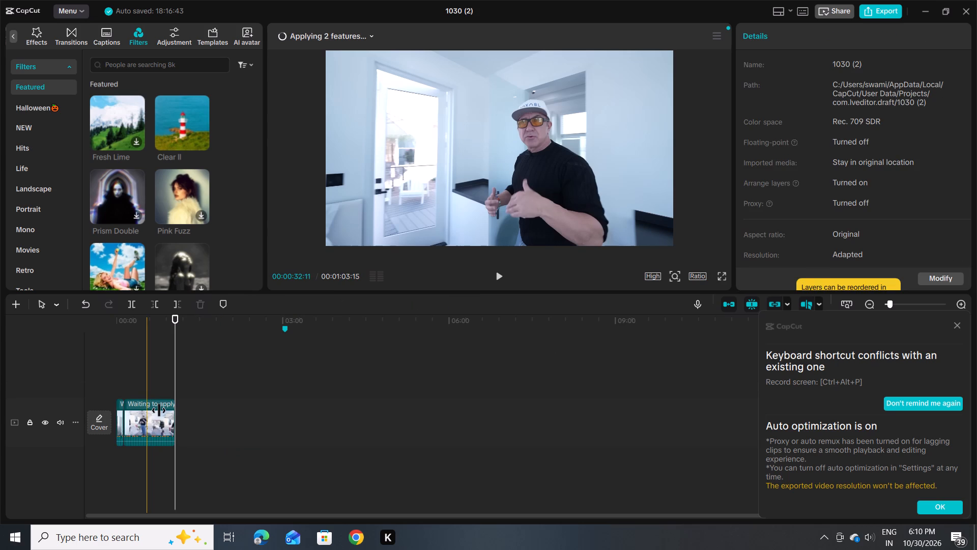
Delete the short leftover clip at the start of the timeline.
left_click(121, 408)
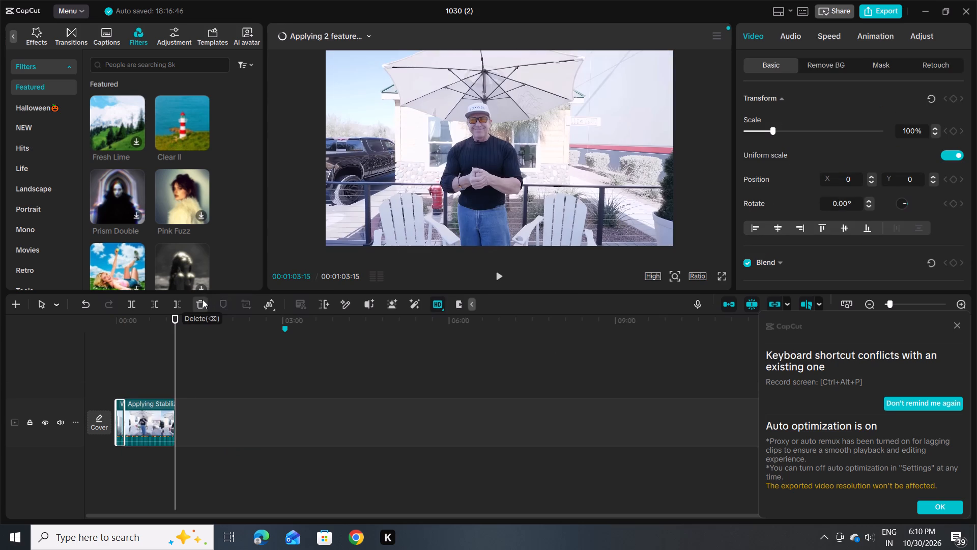
left_click(203, 299)
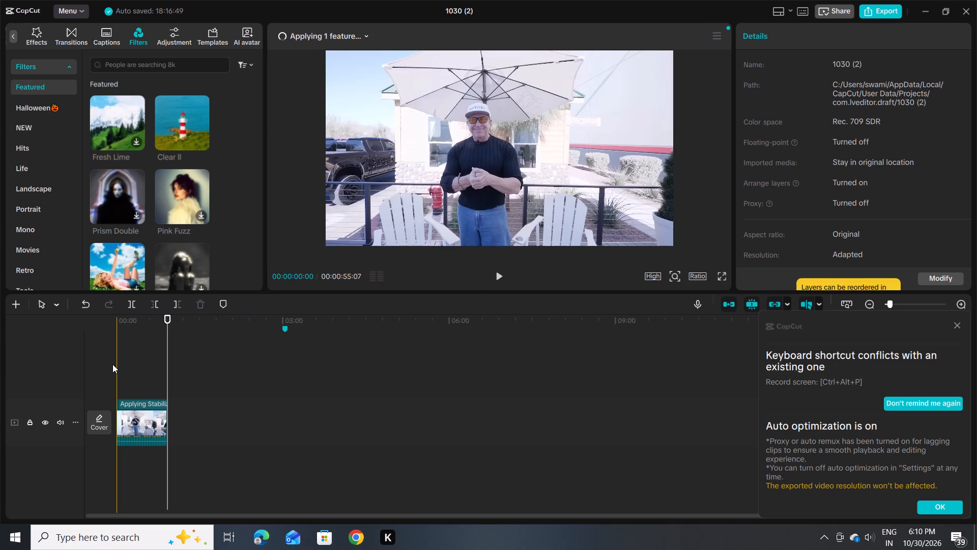
Add the Clear II filter twice at the end of the remaining clip, at 00:00:55:07.
left_click(112, 364)
left_click(112, 364)
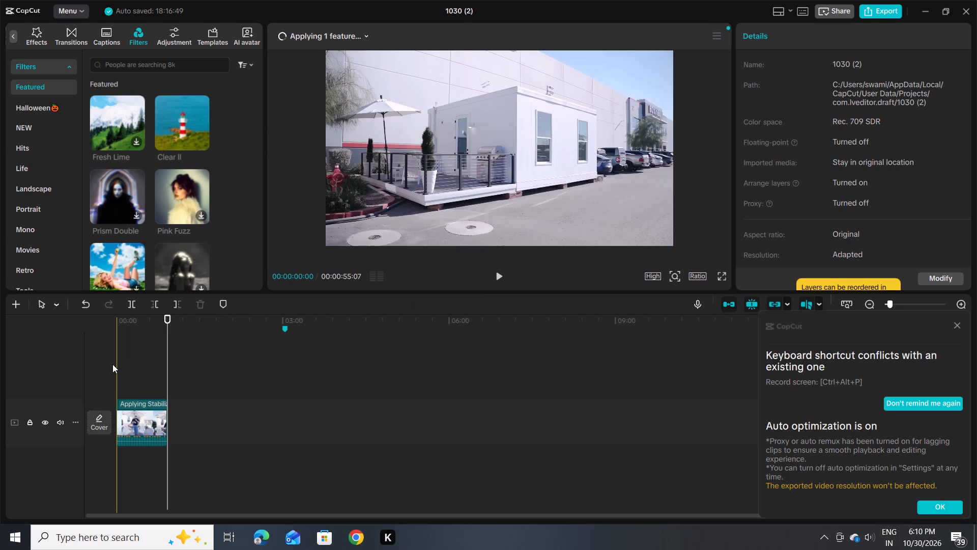
double_click(112, 364)
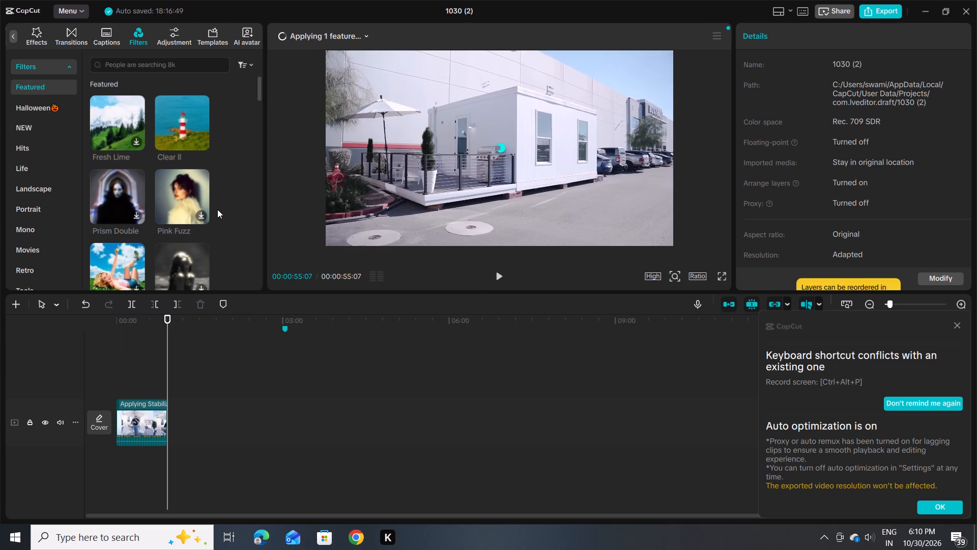
left_click(202, 142)
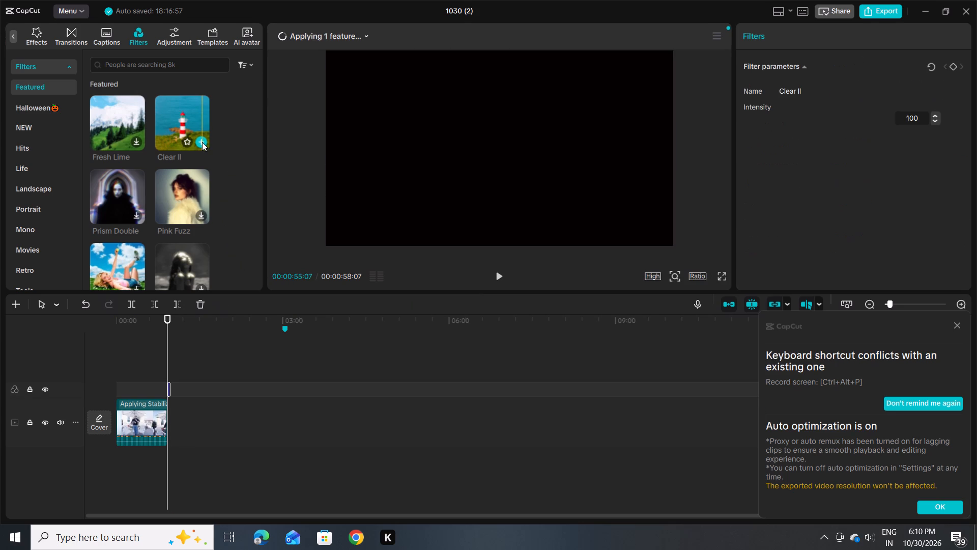
left_click(202, 142)
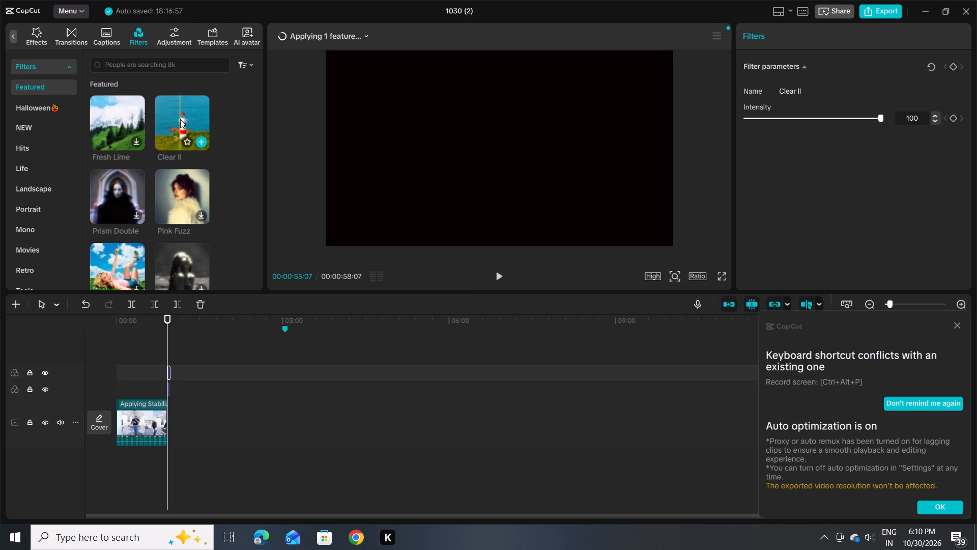
double_click(180, 119)
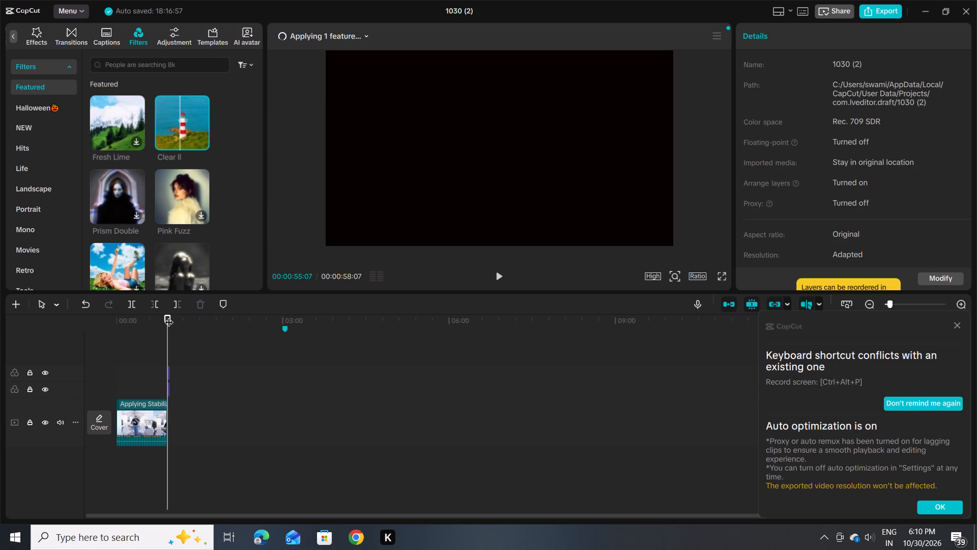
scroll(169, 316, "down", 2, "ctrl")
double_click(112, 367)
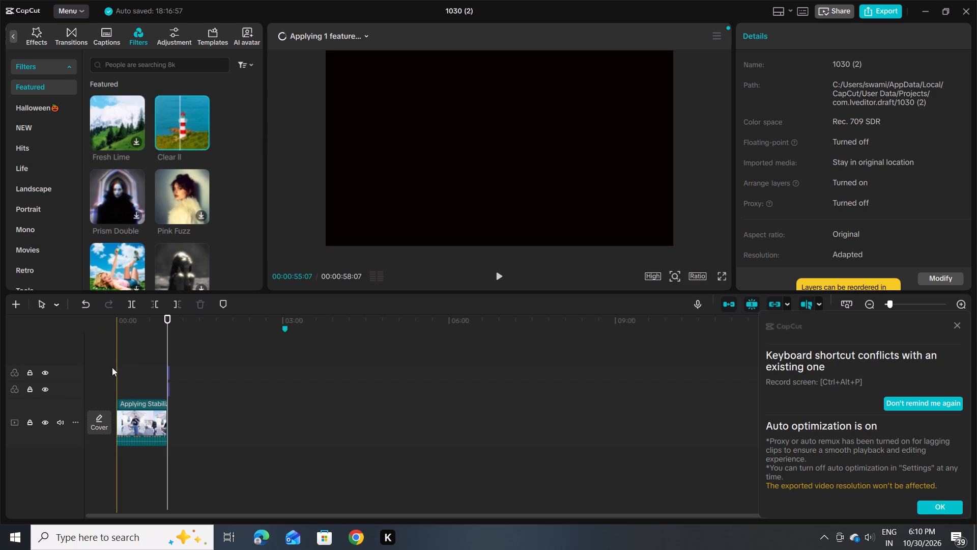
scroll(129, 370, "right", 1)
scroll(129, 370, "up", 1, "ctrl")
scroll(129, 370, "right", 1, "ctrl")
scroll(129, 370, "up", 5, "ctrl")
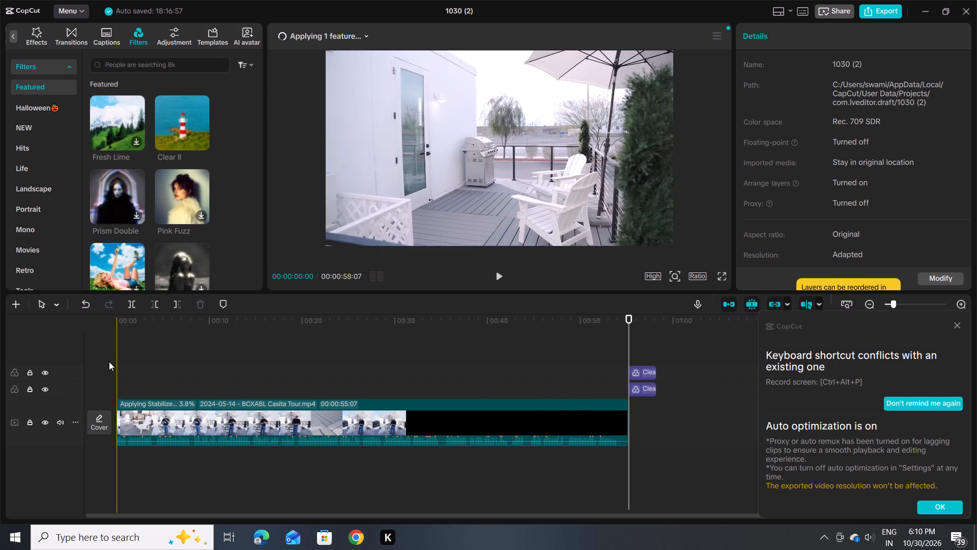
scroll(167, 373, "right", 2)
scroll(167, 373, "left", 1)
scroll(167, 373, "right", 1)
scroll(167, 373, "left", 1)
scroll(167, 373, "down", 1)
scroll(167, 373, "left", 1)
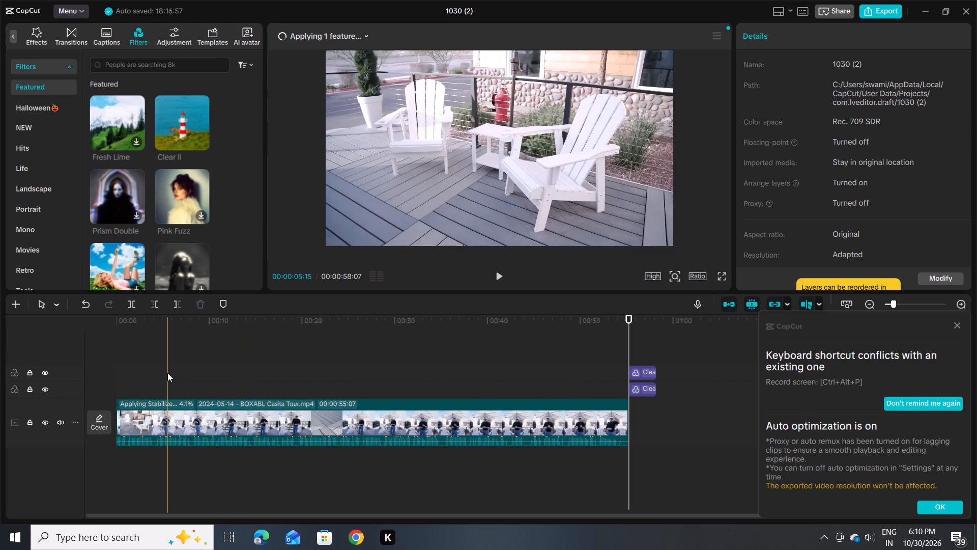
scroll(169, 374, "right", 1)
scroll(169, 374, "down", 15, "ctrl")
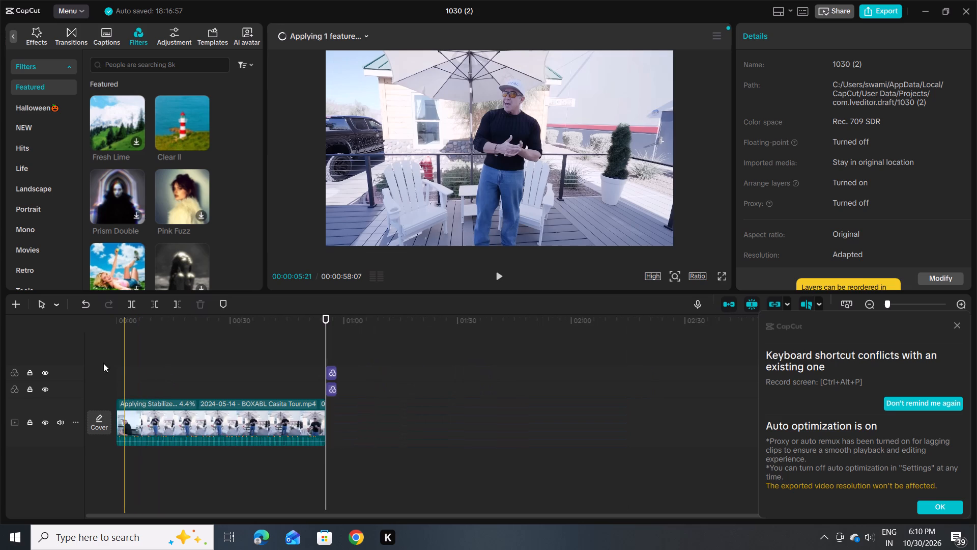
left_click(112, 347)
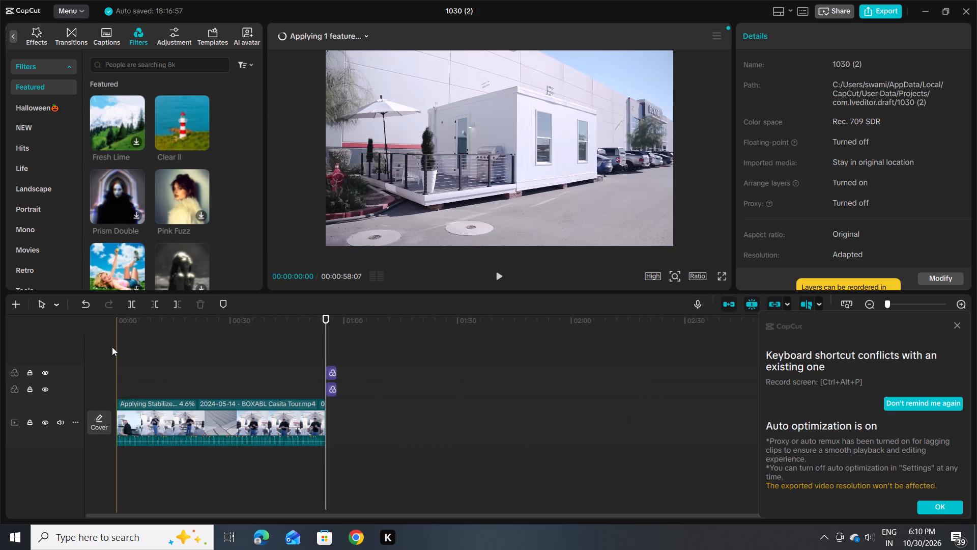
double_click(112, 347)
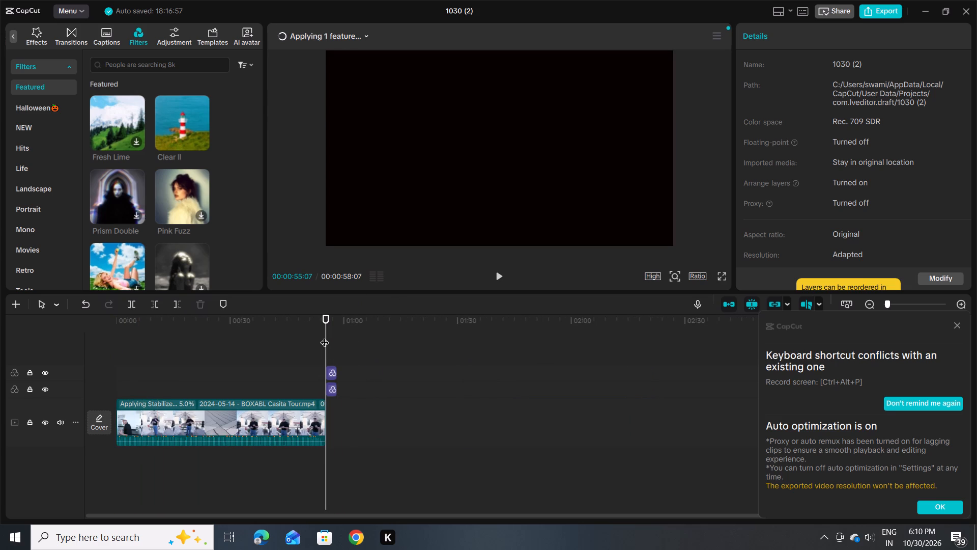
Add the Clear II filter near the start of the video, at 00:00:01:00.
left_click_drag(325, 336, 76, 325)
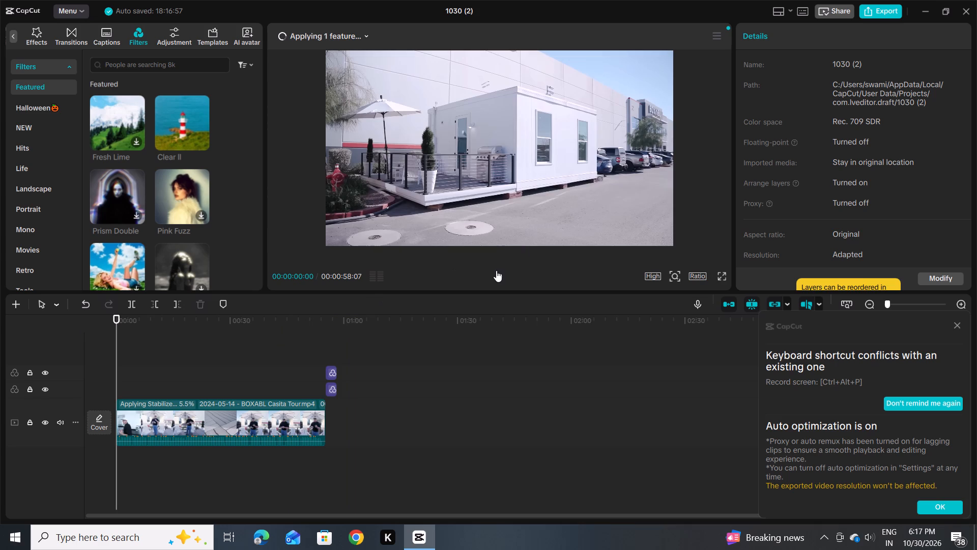
left_click(496, 270)
left_click(496, 270)
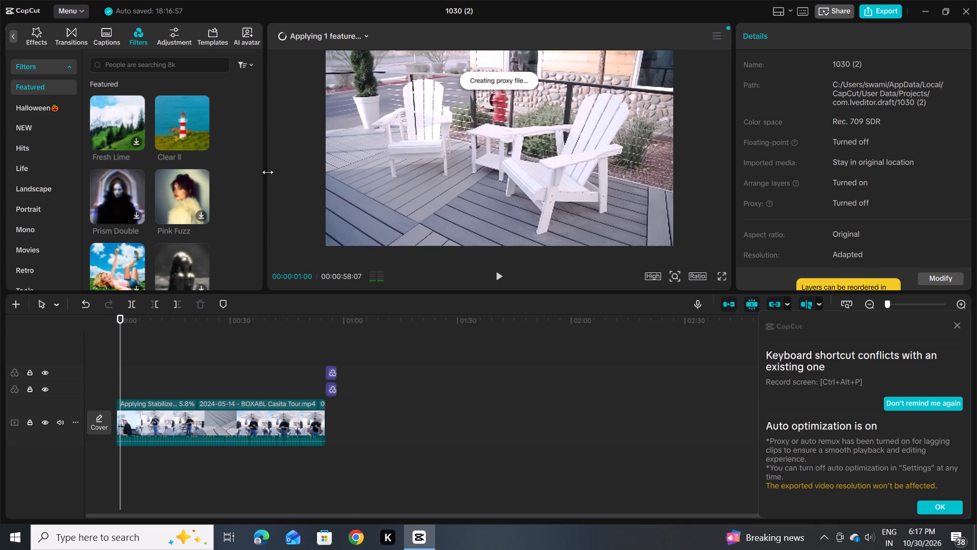
left_click(182, 115)
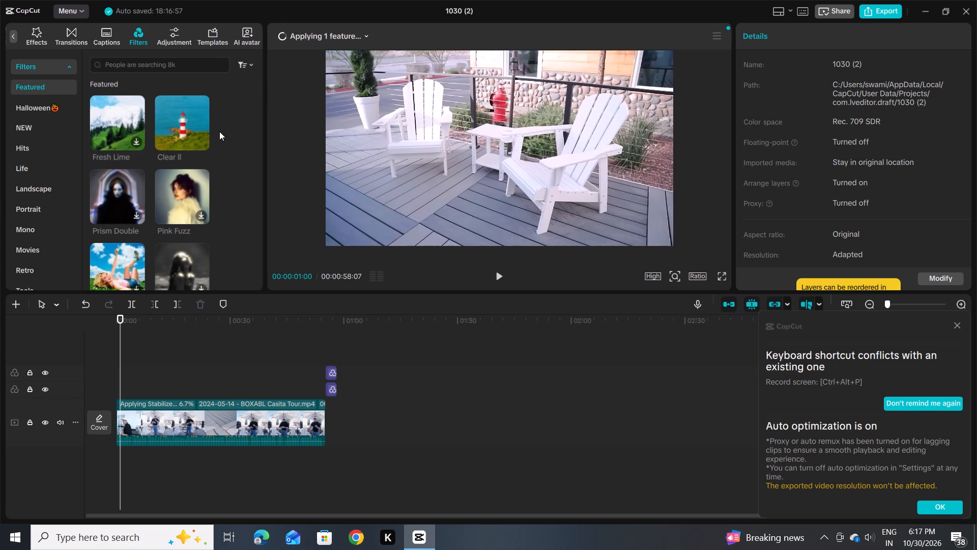
left_click(202, 142)
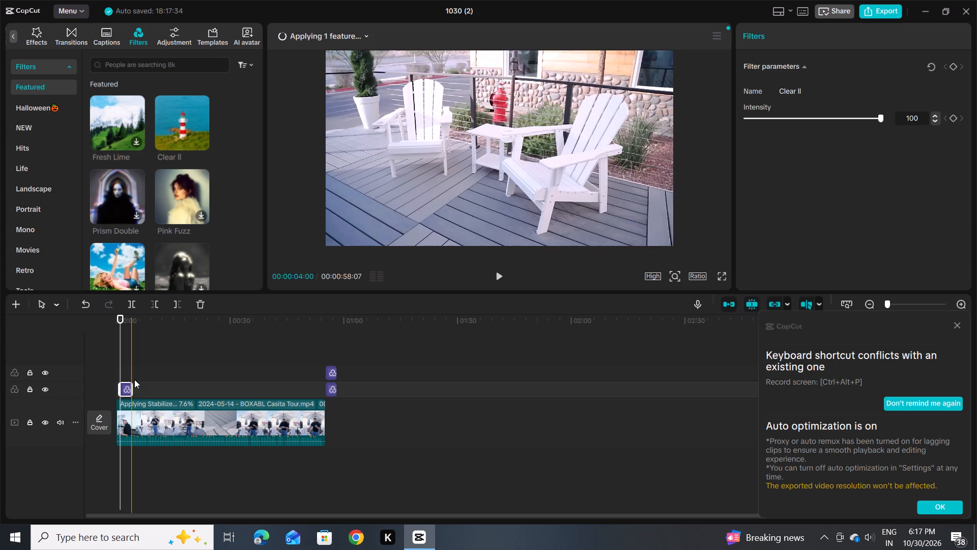
Extend the new Clear II filter segment to the end of the video clip.
left_click(126, 390)
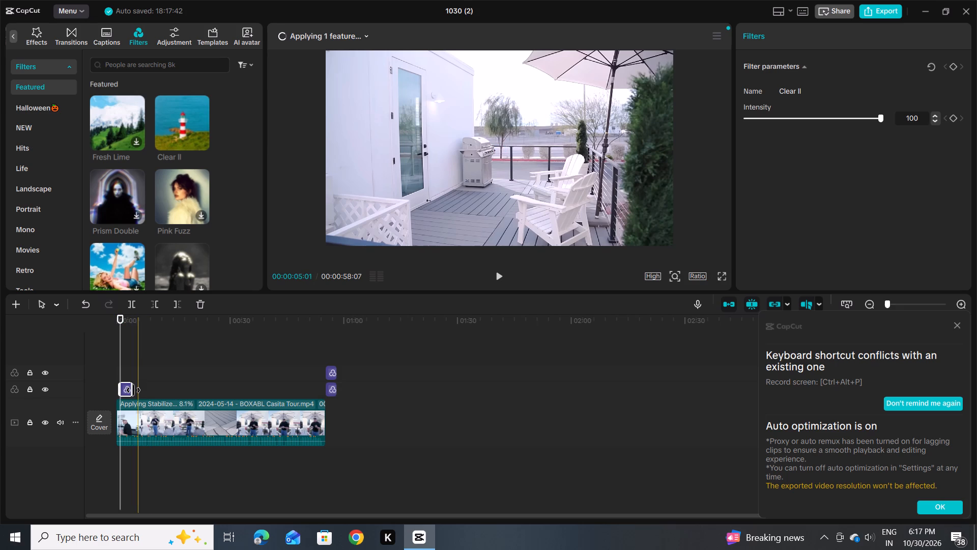
left_click_drag(131, 390, 311, 413)
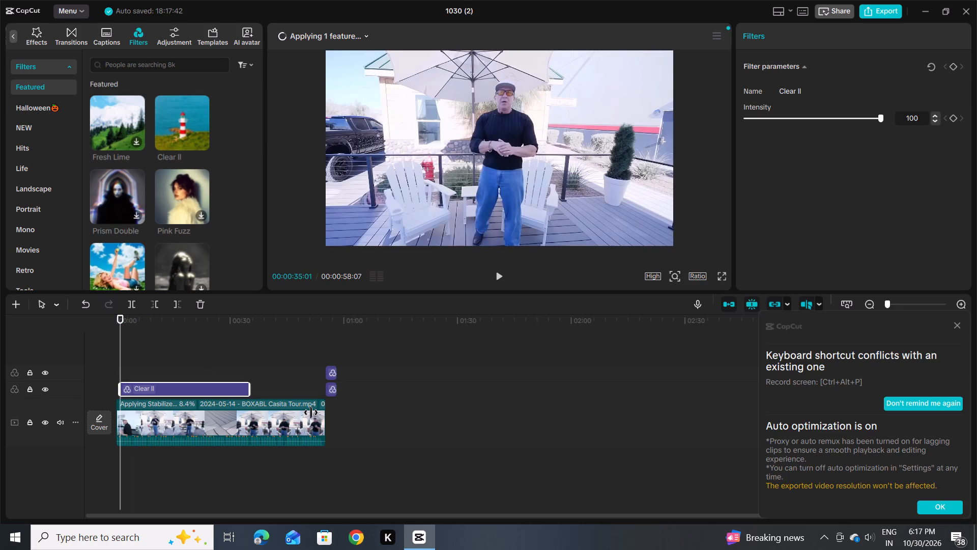
left_click_drag(311, 413, 371, 408)
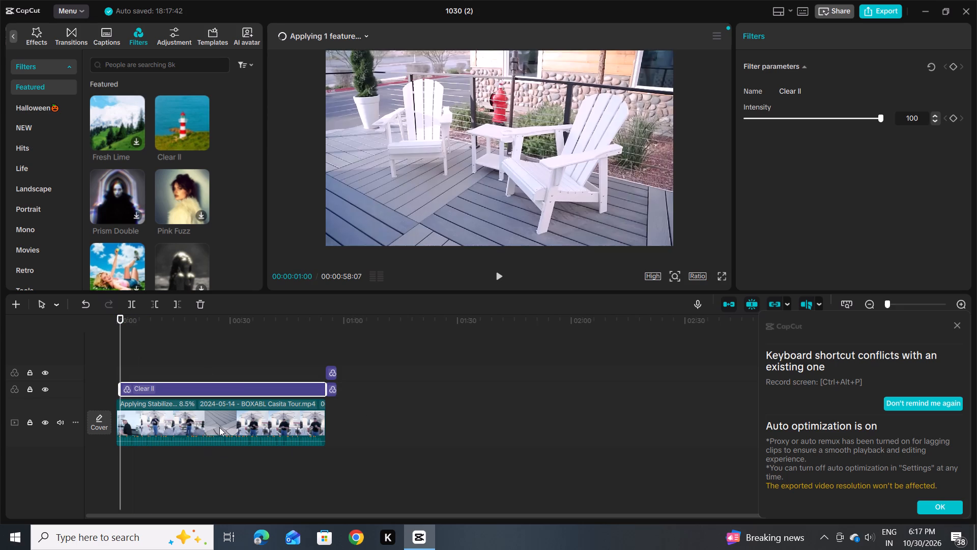
Play back the opening seconds of the video to check the Clear II filter.
left_click(499, 275)
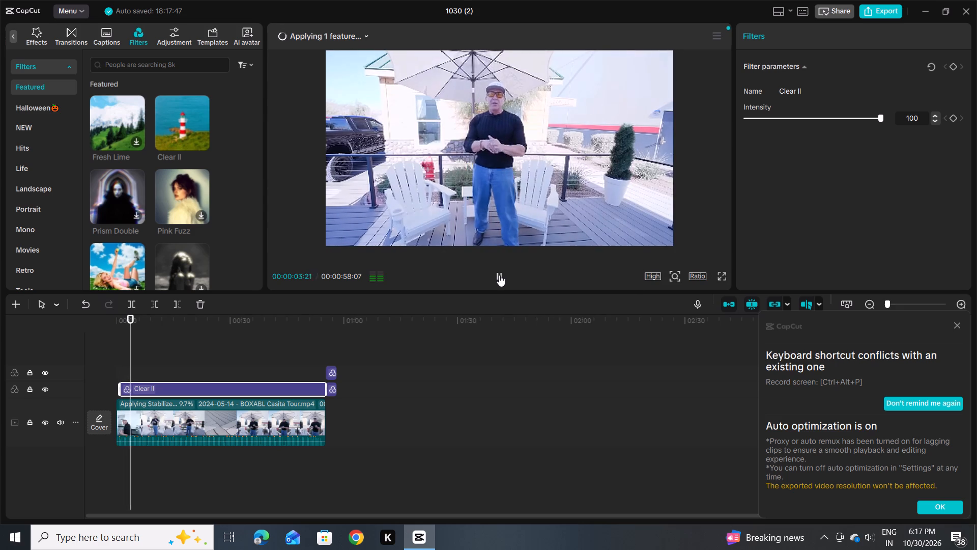
left_click(499, 275)
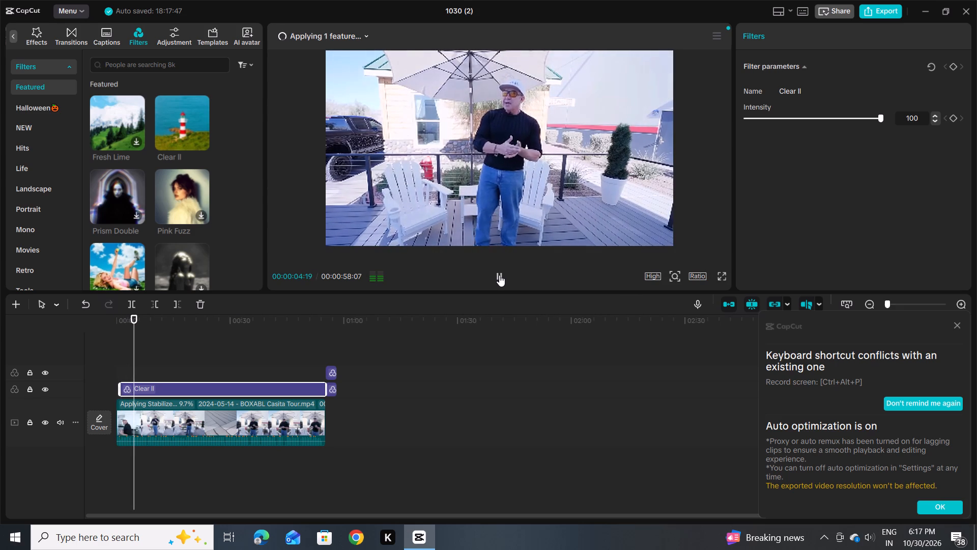
left_click(499, 275)
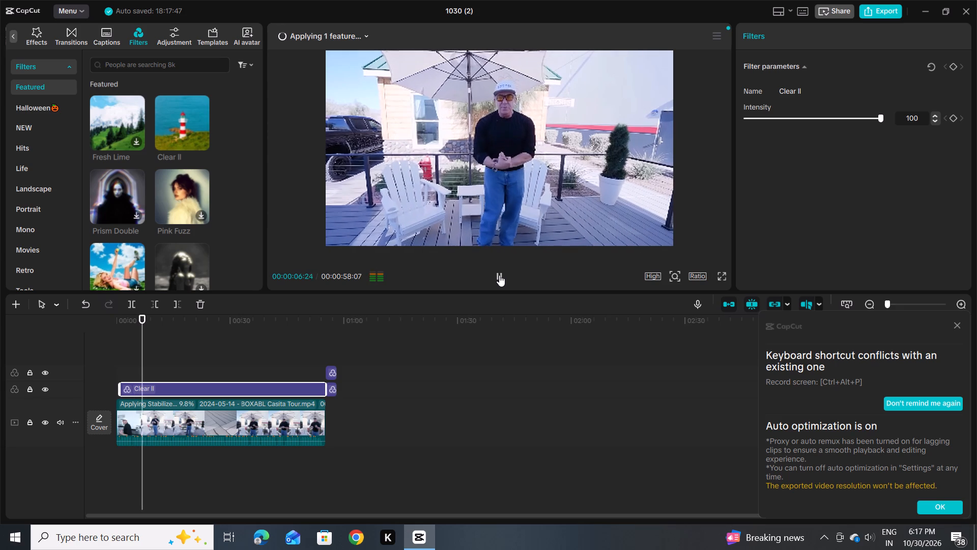
left_click(499, 275)
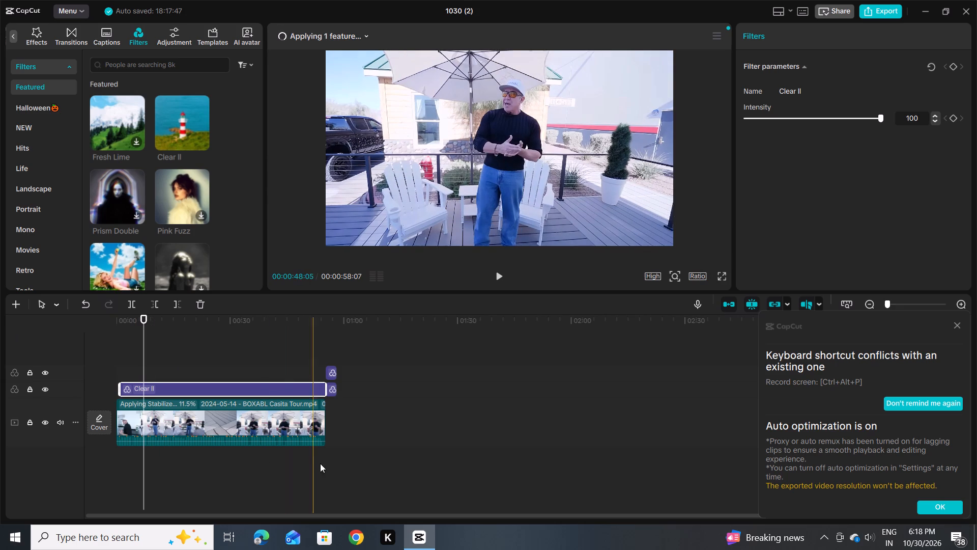
left_click(324, 423)
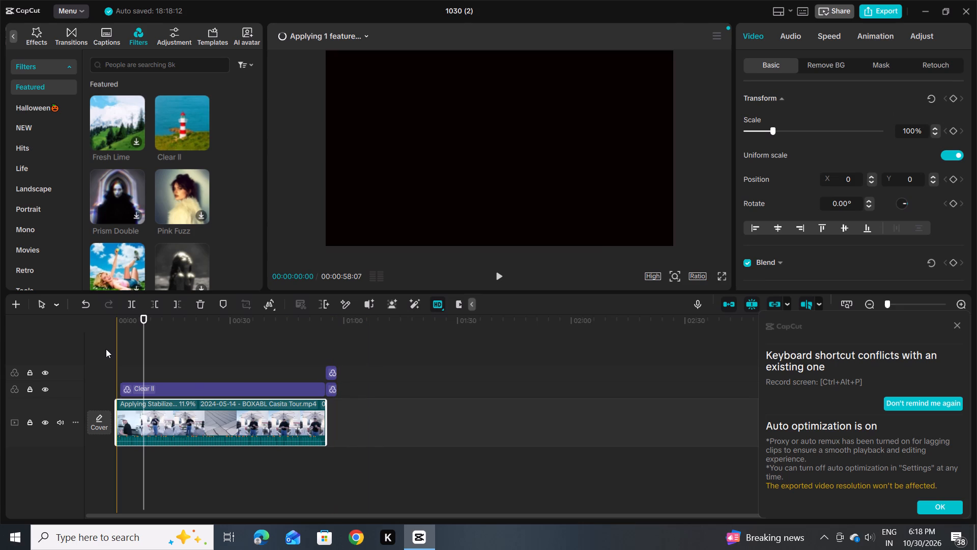
Create a second, empty timeline in the project and switch back to Timeline 01.
left_click(15, 306)
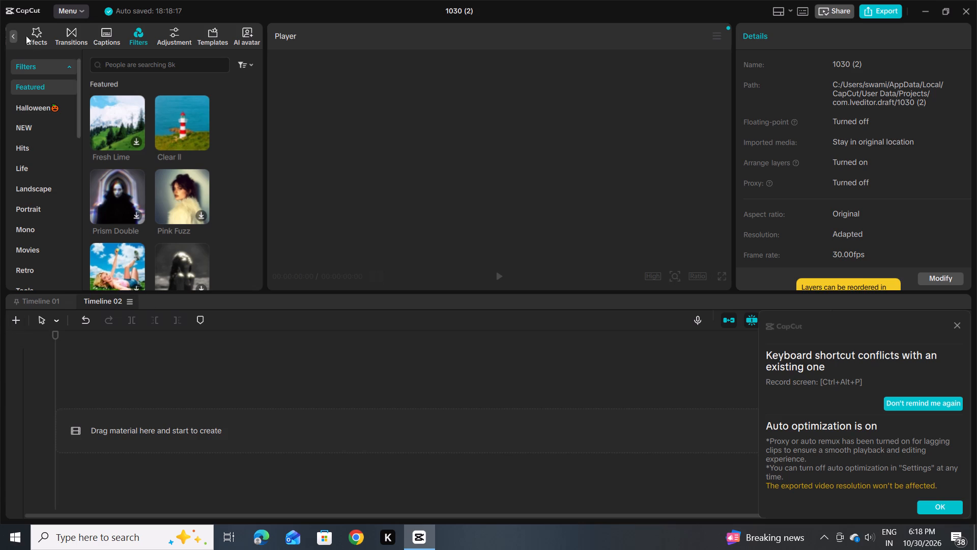
left_click(12, 40)
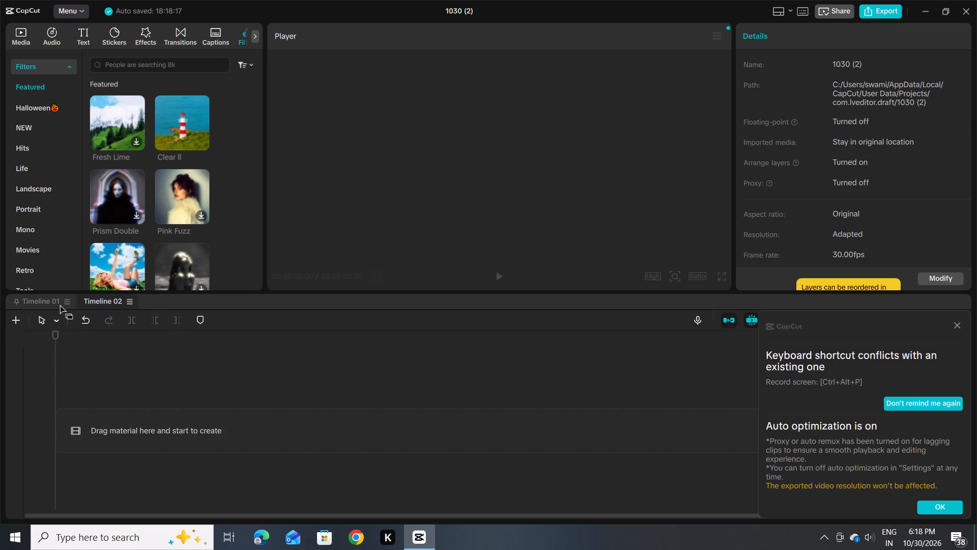
left_click(45, 299)
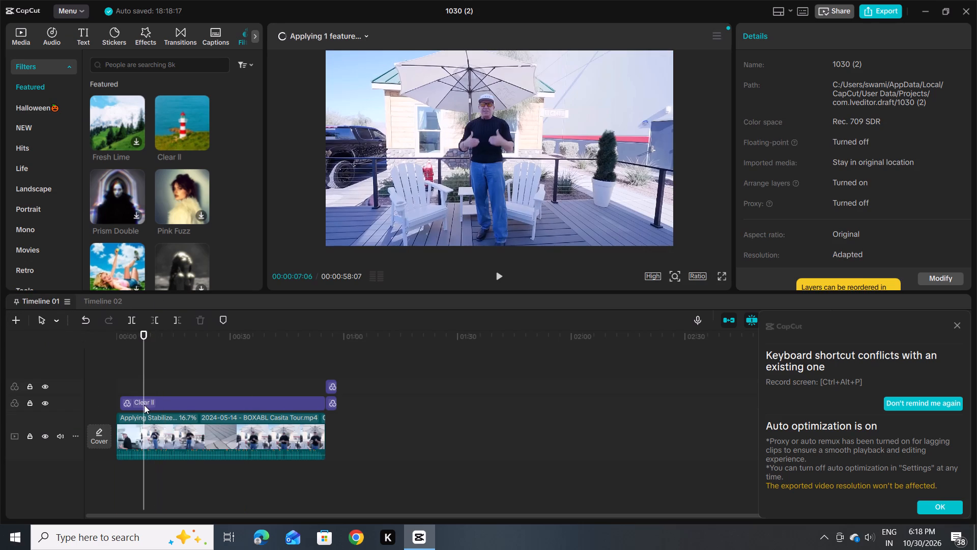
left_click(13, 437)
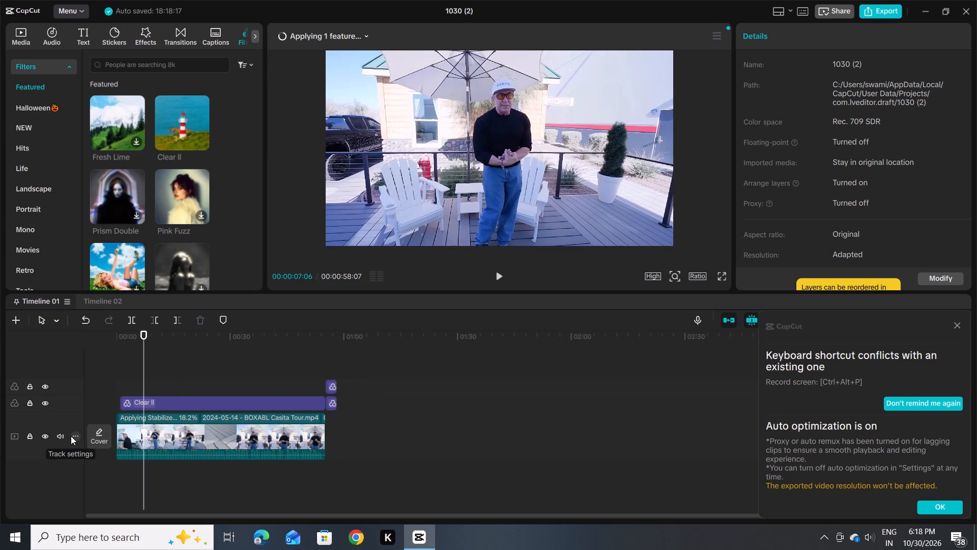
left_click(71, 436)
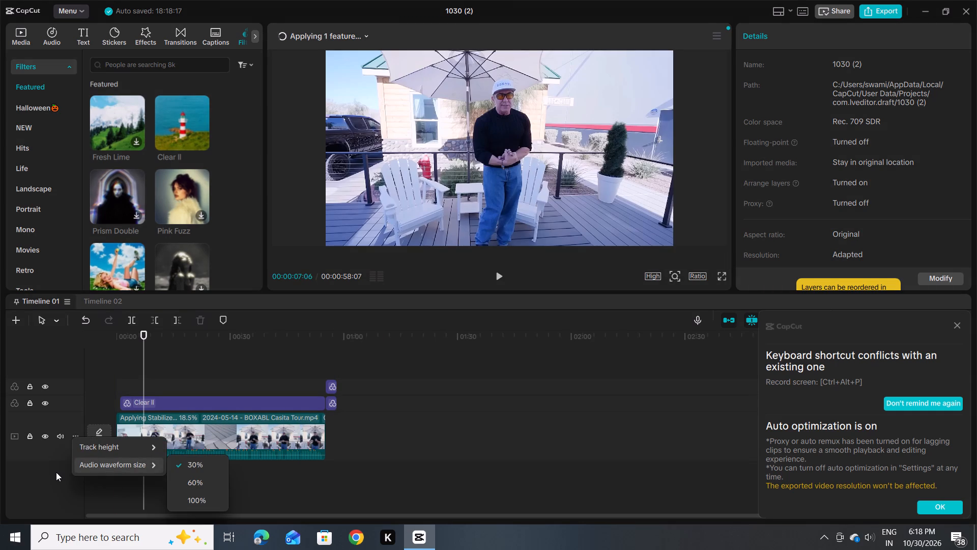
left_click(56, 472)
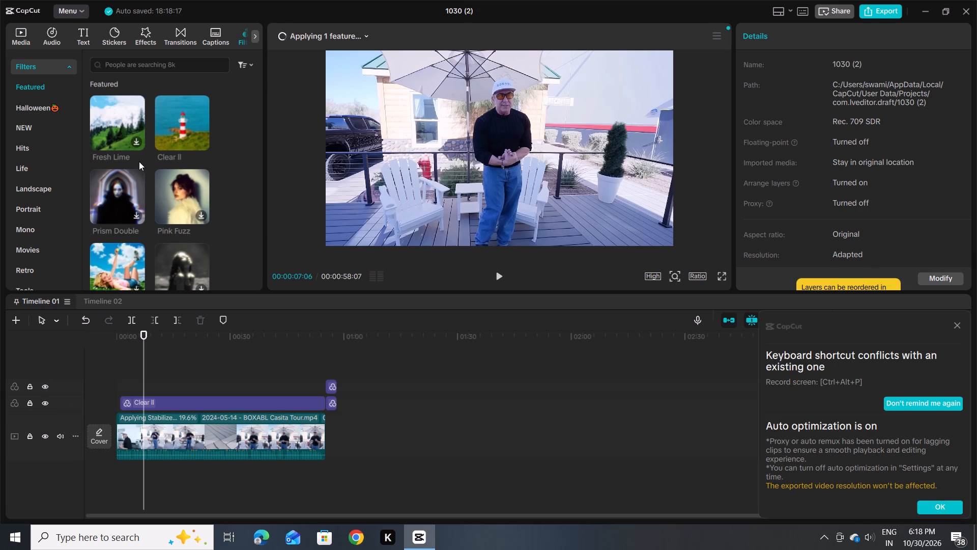
Browse the filter categories and the Featured filters for other looks.
scroll(72, 128, "down", 2)
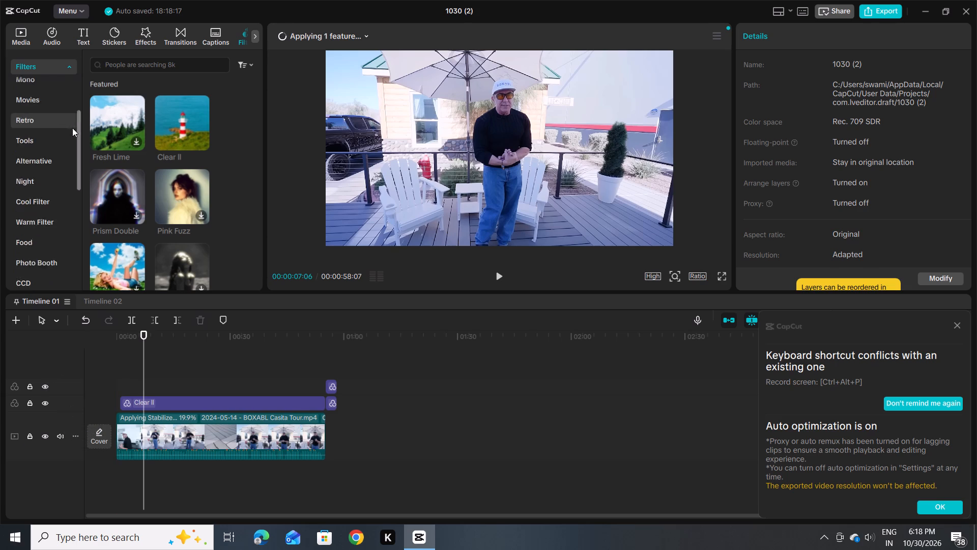
scroll(50, 219, "up", 1)
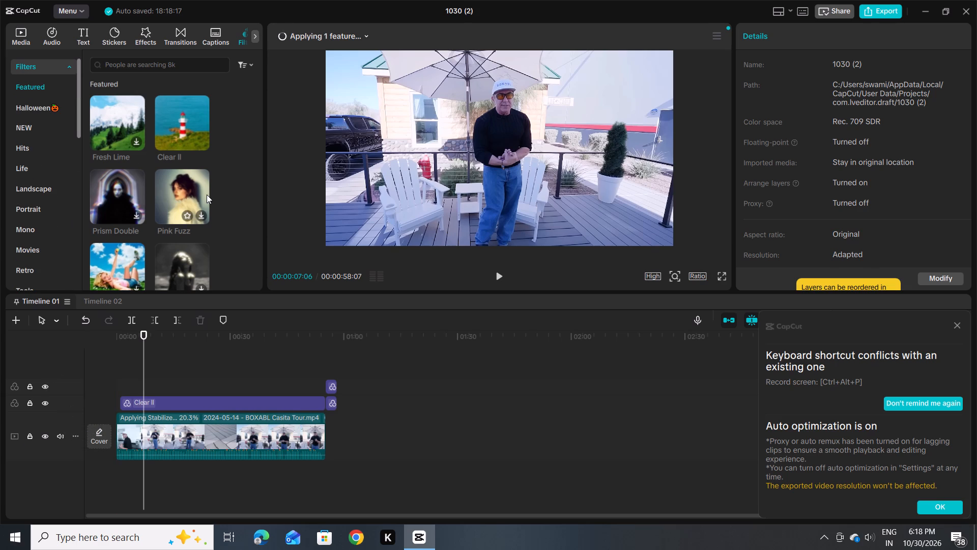
scroll(207, 195, "up", 3)
scroll(207, 195, "down", 2)
scroll(207, 195, "up", 1)
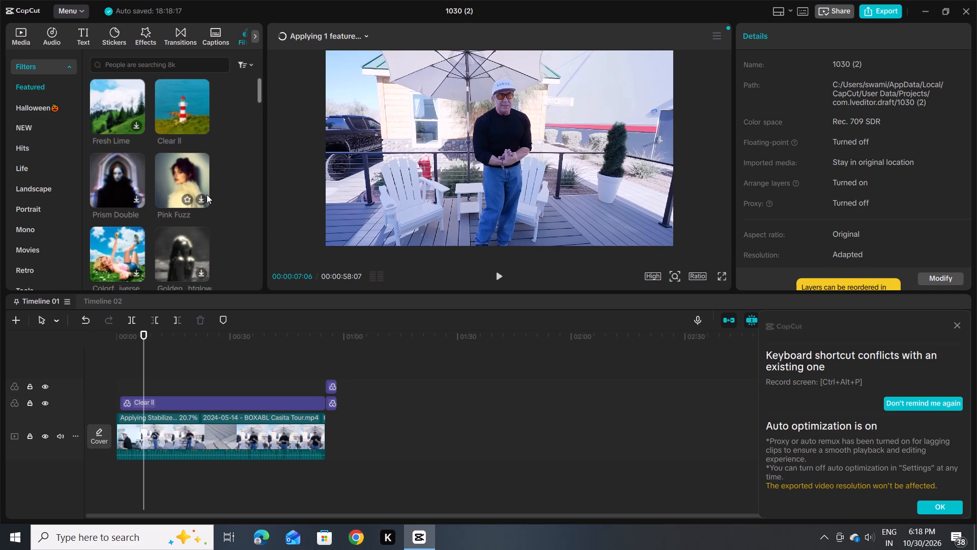
scroll(150, 39, "left", 5)
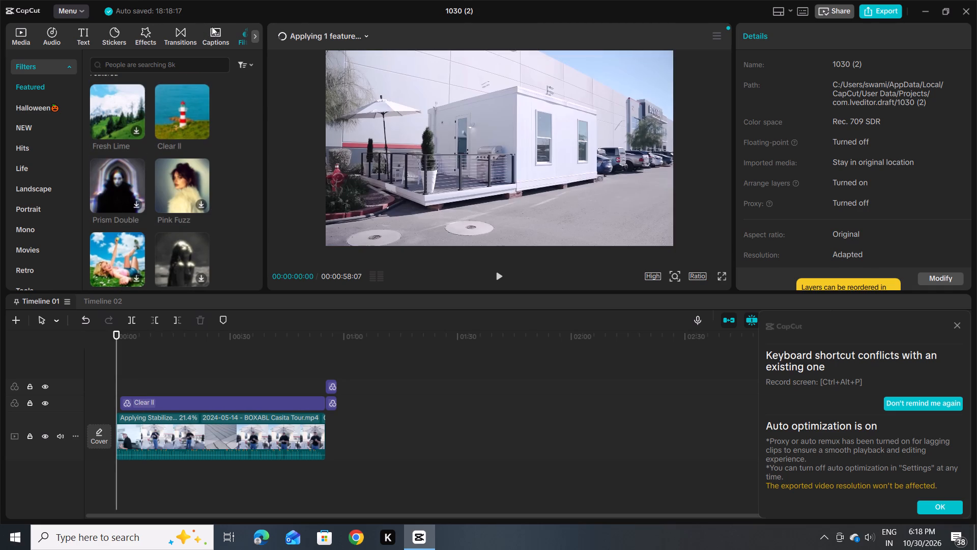
scroll(237, 207, "down", 2)
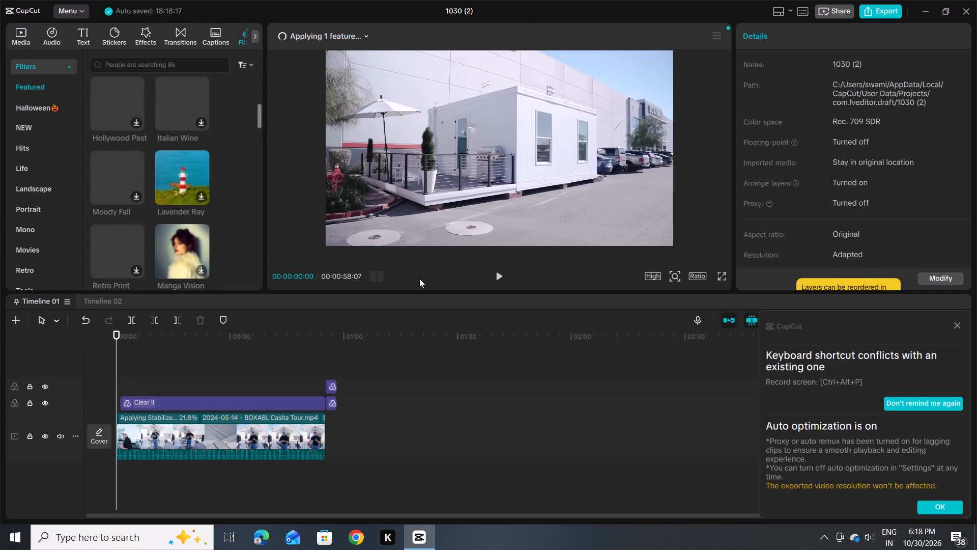
scroll(491, 401, "down", 2)
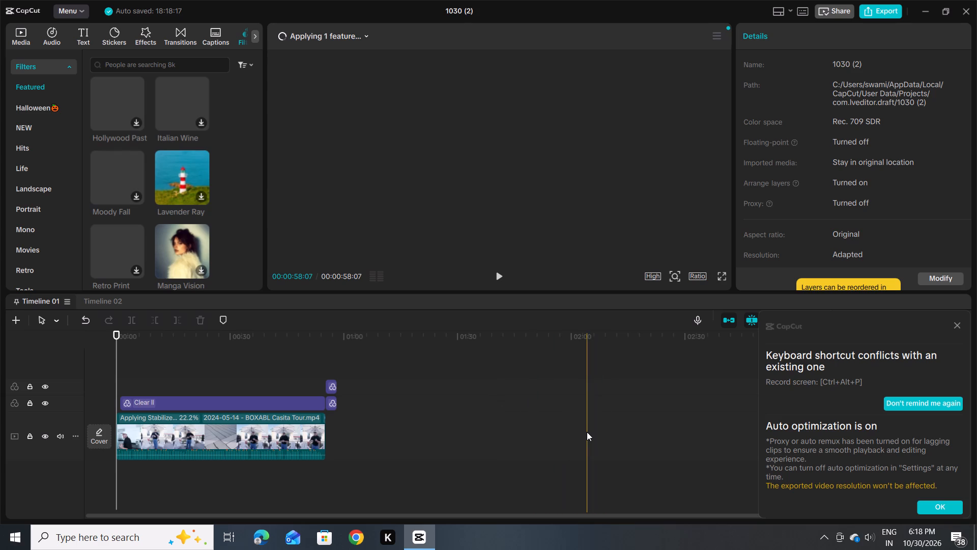
Add a marker at the very end of Timeline 01, at 00:00:58:07.
scroll(587, 432, "left", 2)
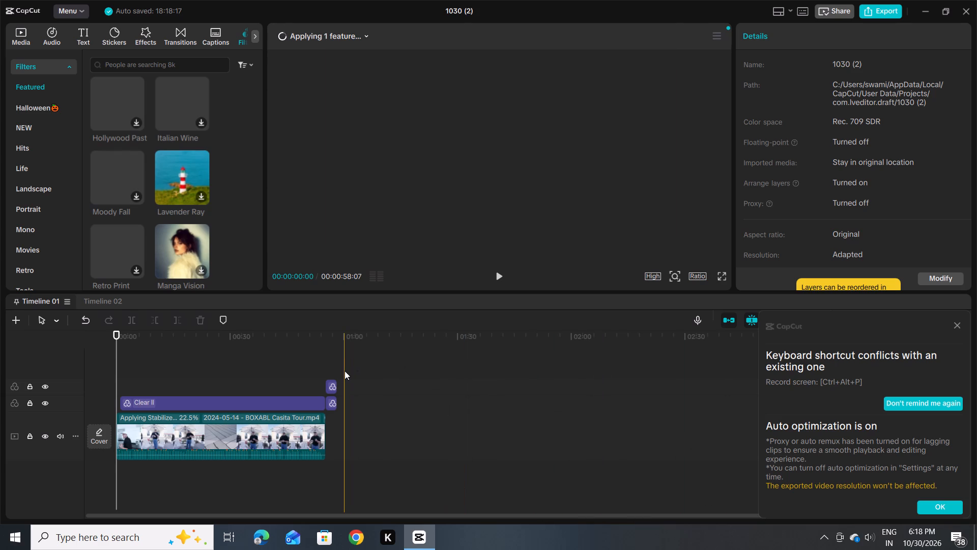
left_click(390, 446)
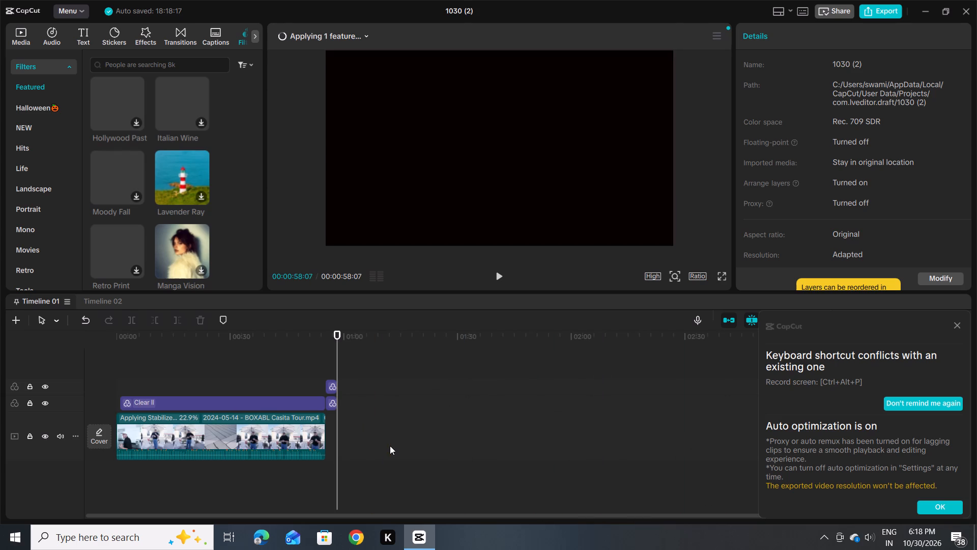
left_click(412, 454)
left_click(412, 454)
left_click(220, 314)
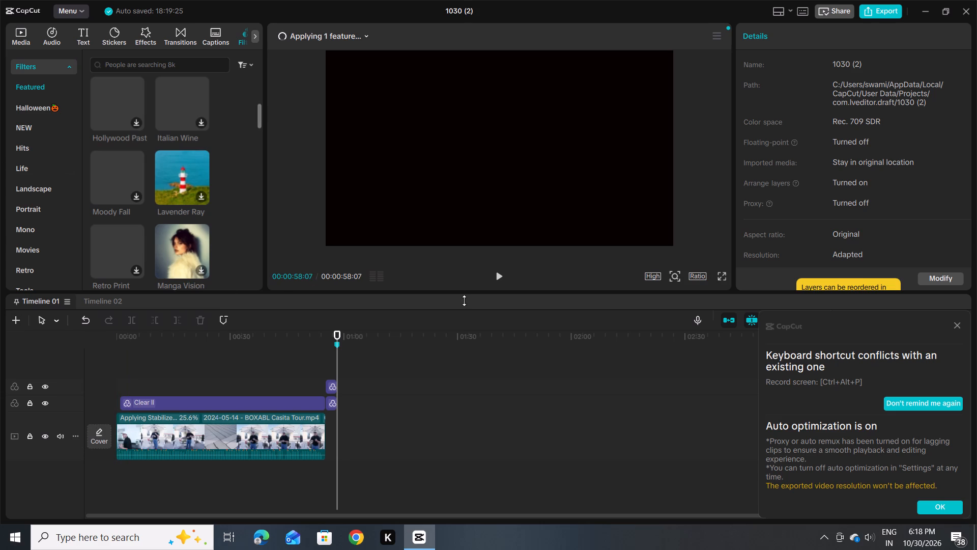
Play back the edited video in Timeline 01 from the beginning.
left_click(497, 279)
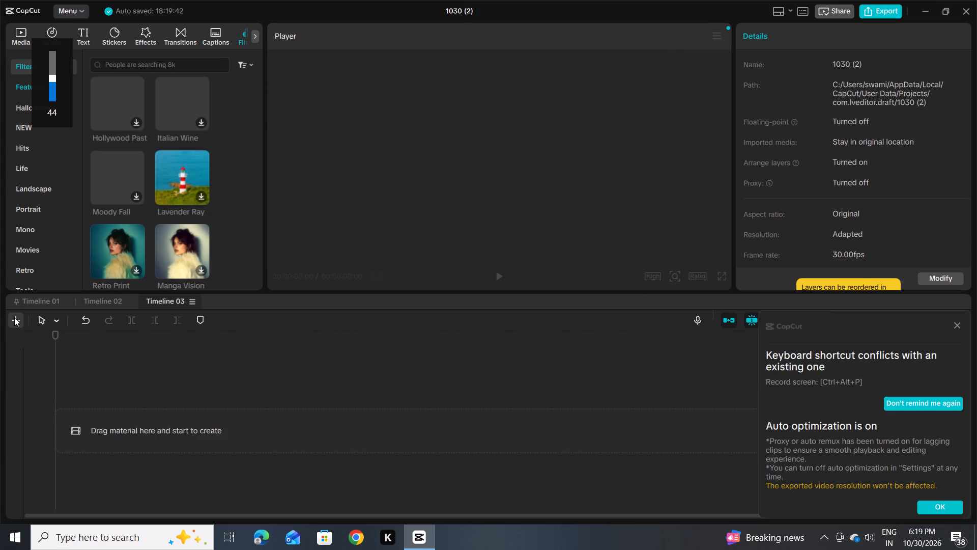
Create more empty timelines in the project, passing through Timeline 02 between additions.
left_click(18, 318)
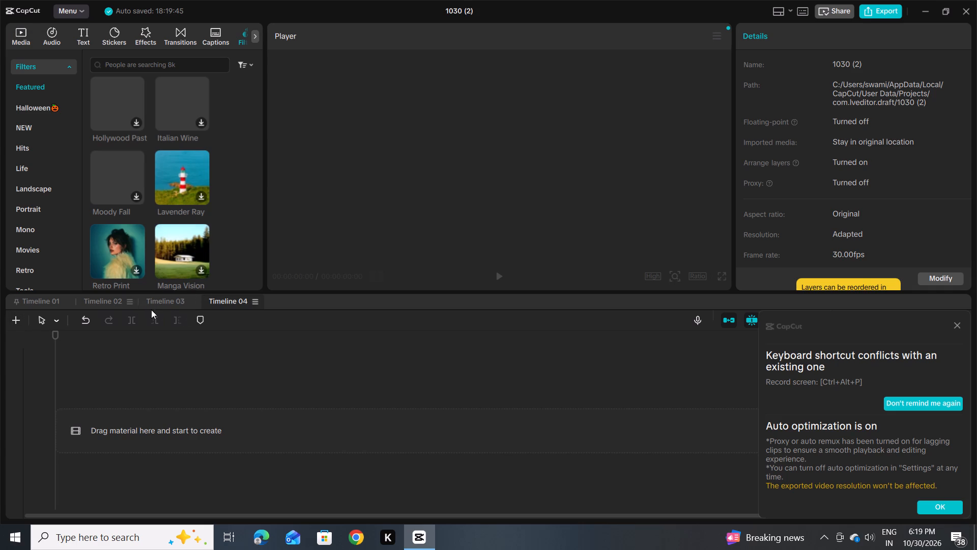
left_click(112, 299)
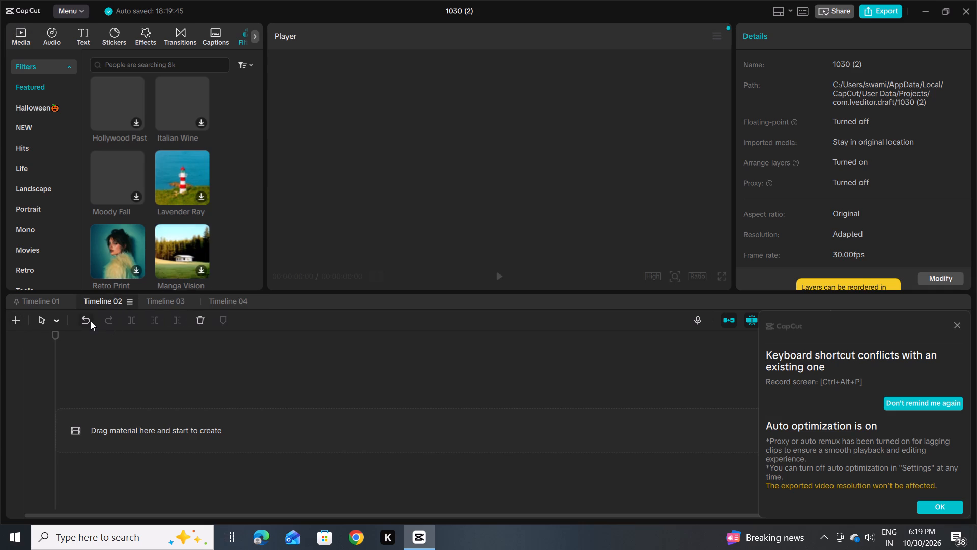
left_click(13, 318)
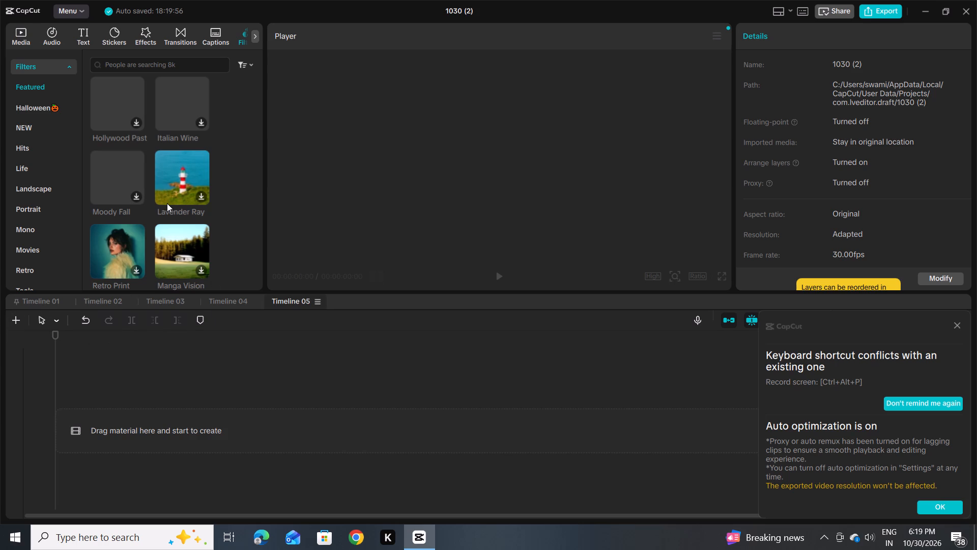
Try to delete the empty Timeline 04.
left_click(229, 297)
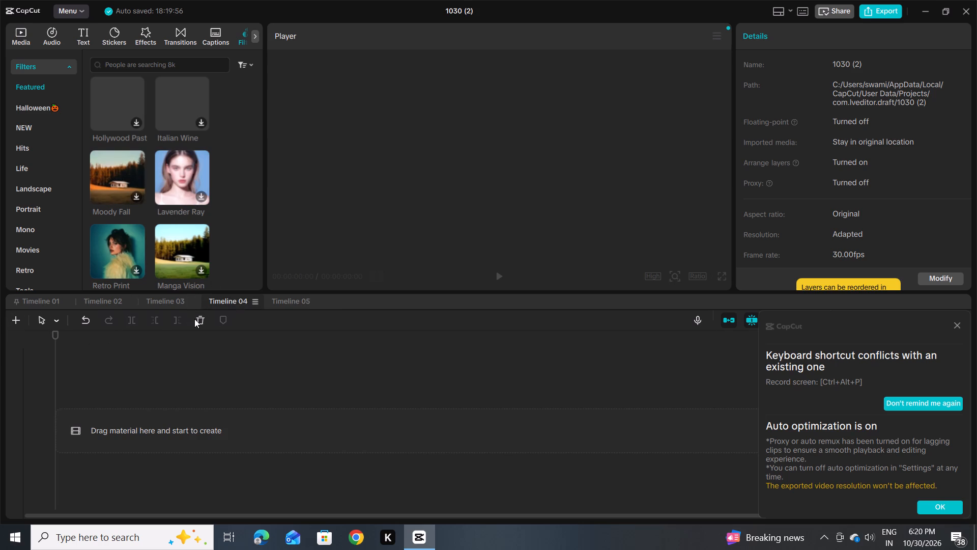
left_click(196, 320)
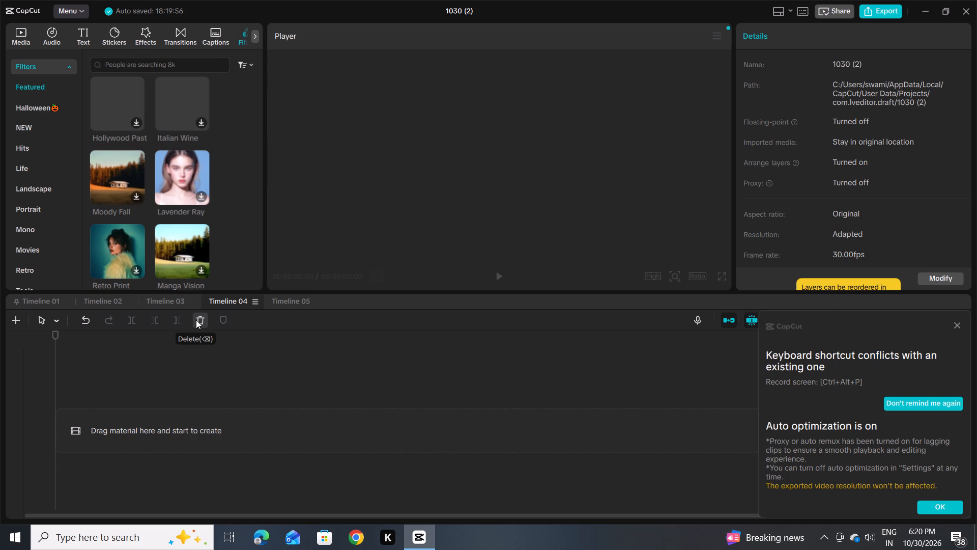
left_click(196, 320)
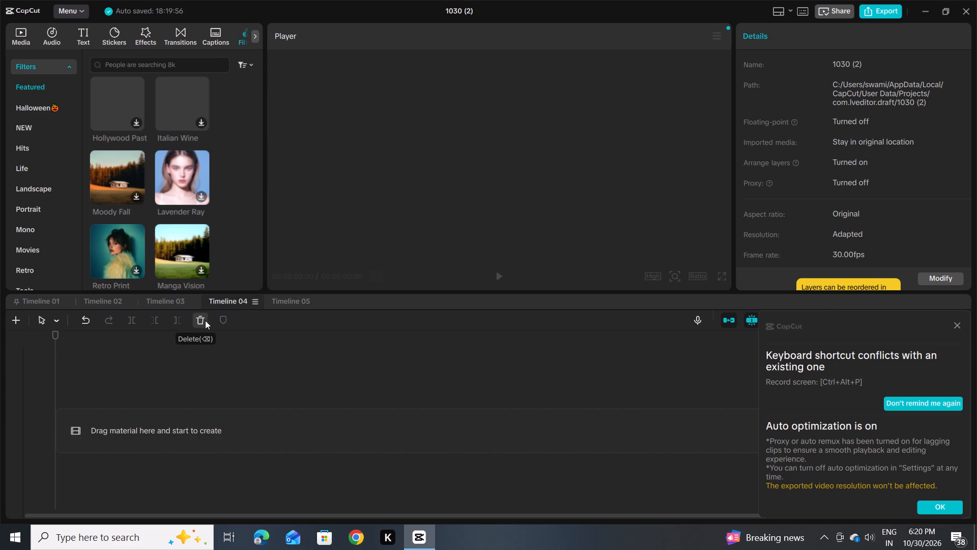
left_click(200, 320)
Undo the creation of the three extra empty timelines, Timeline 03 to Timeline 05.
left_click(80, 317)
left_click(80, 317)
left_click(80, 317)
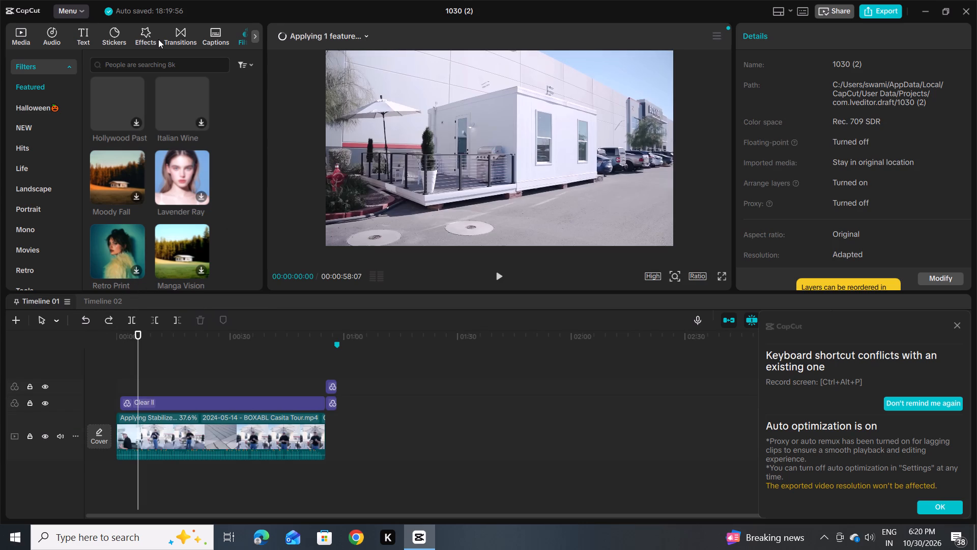
Look through the project's media library, including the imported media and the favorites.
scroll(158, 39, "left", 2)
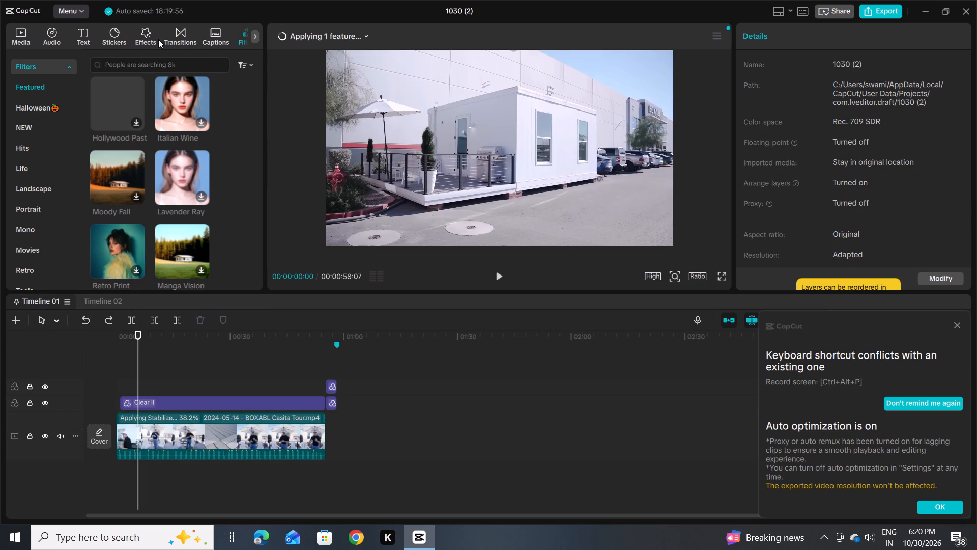
scroll(158, 39, "right", 3)
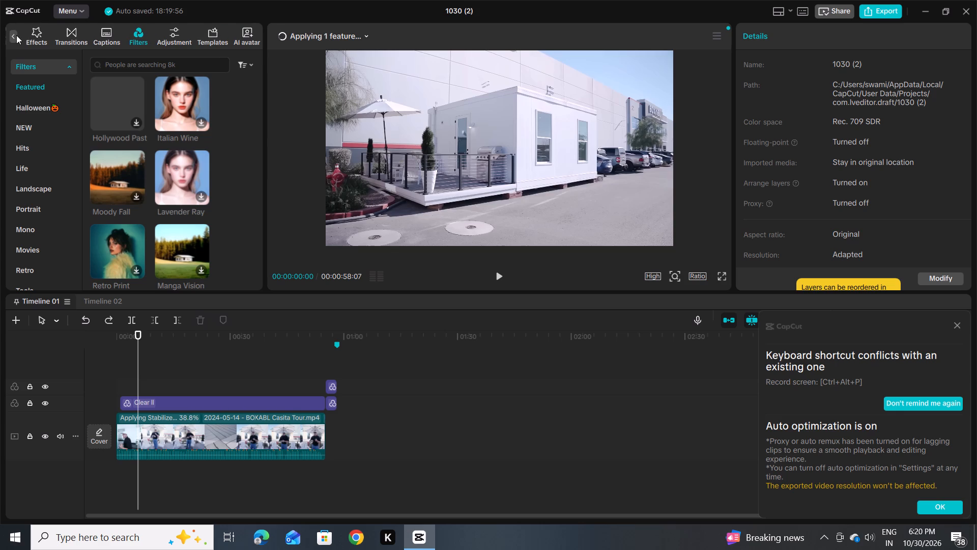
left_click(9, 35)
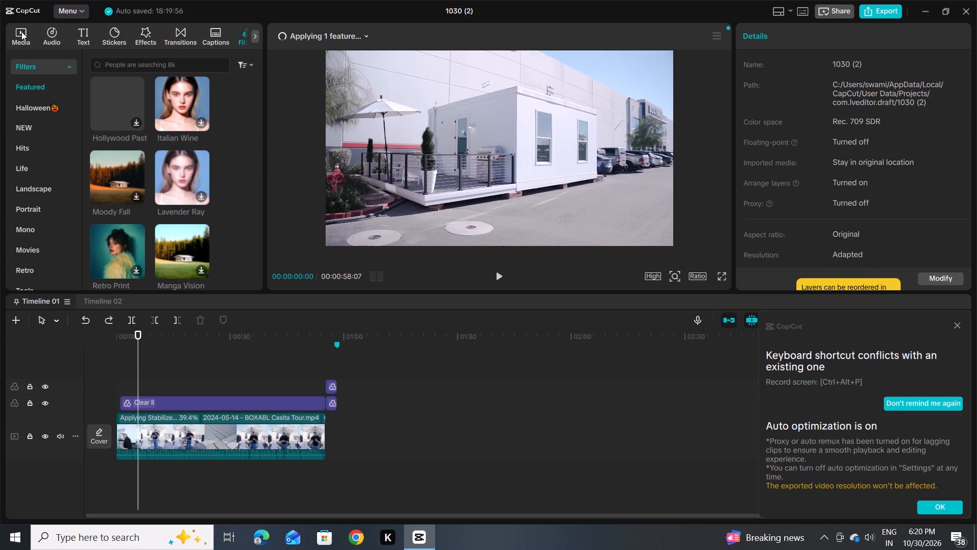
scroll(21, 32, "left", 3)
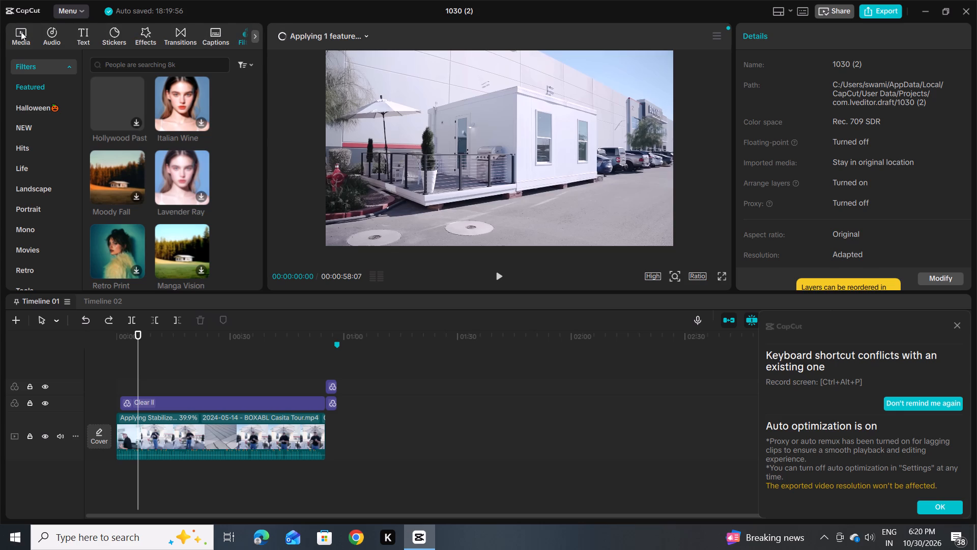
left_click(20, 33)
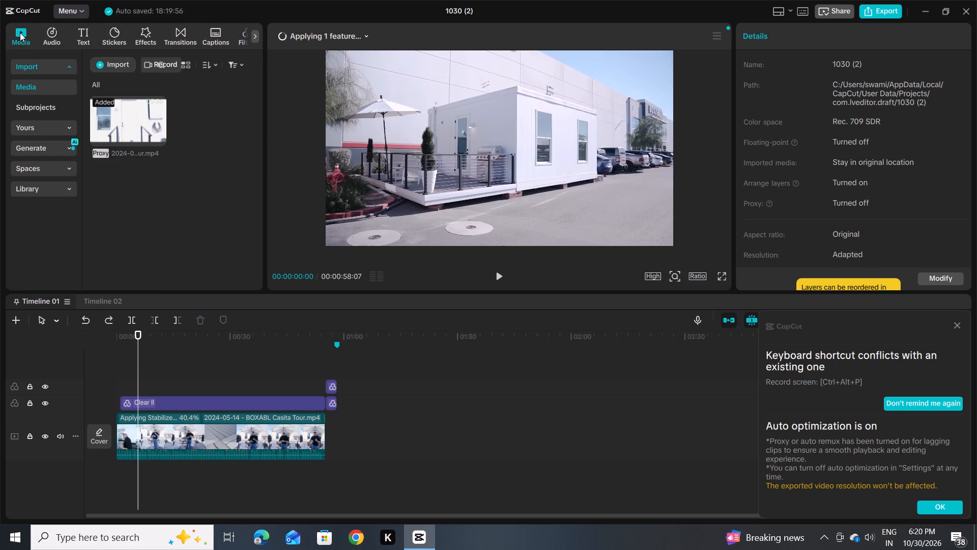
left_click(49, 68)
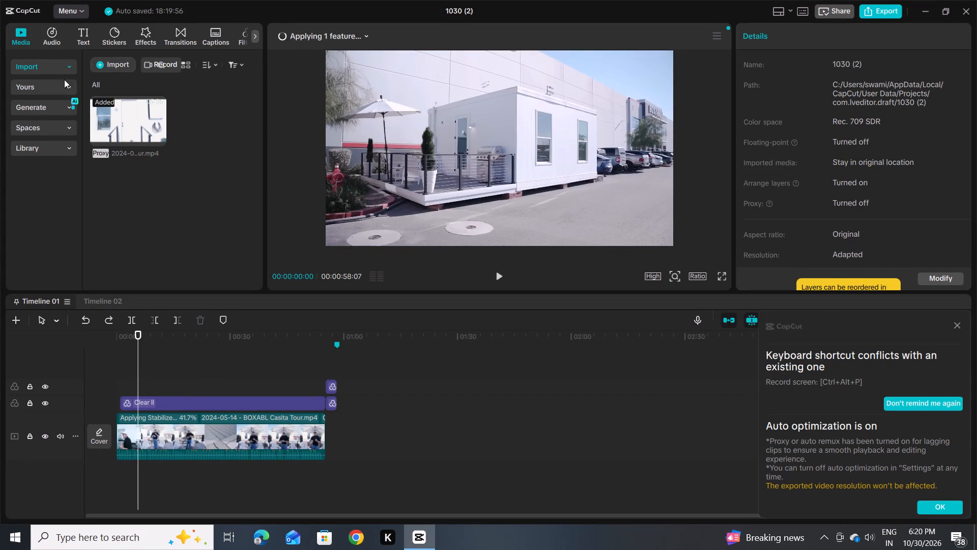
left_click(50, 67)
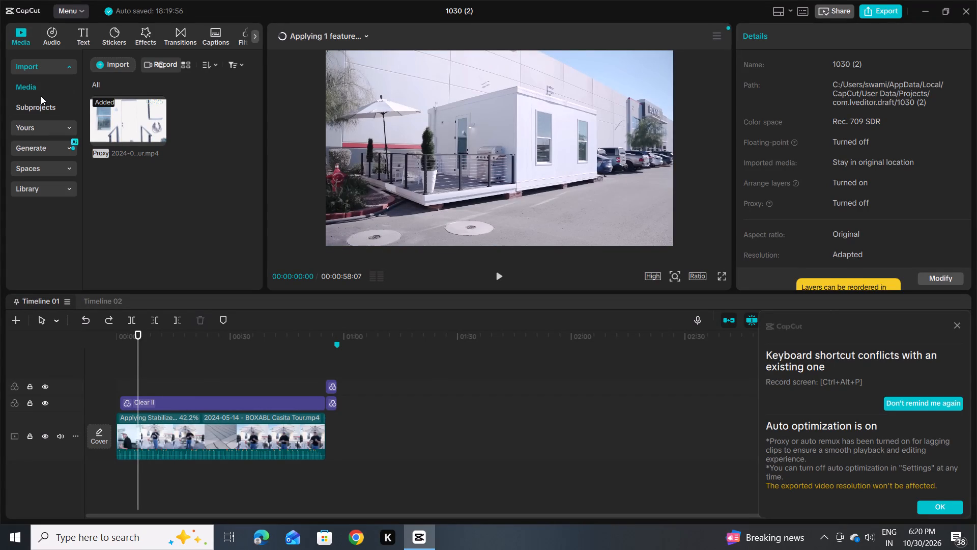
left_click(41, 96)
left_click(28, 87)
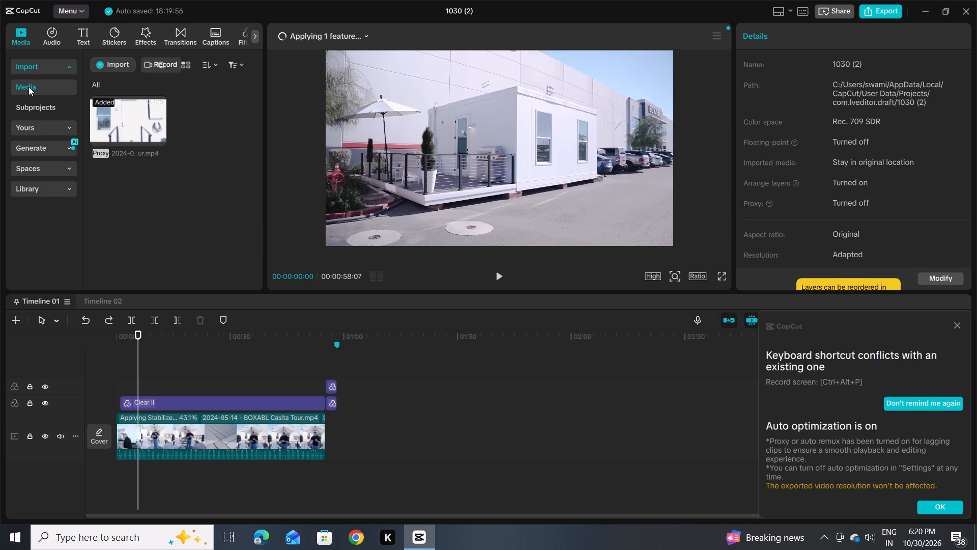
left_click(28, 87)
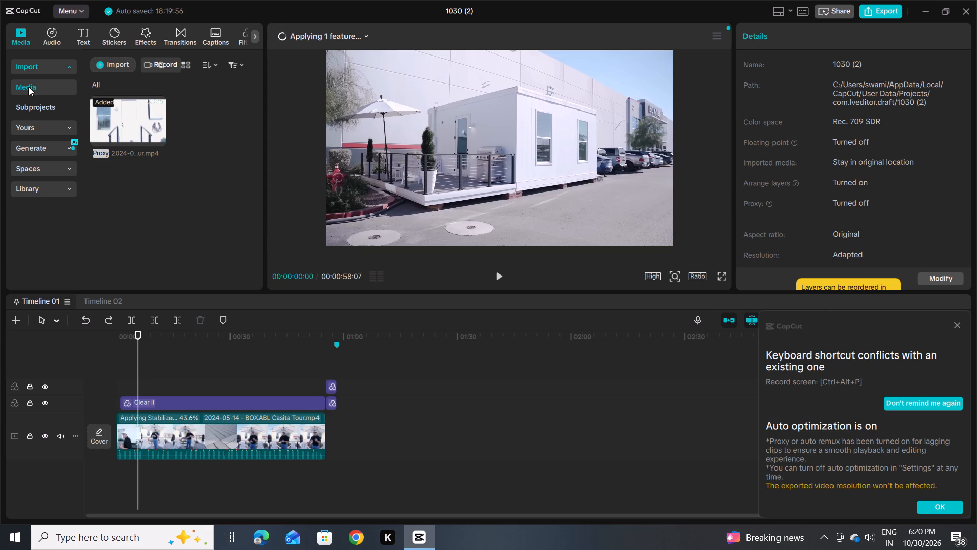
double_click(37, 88)
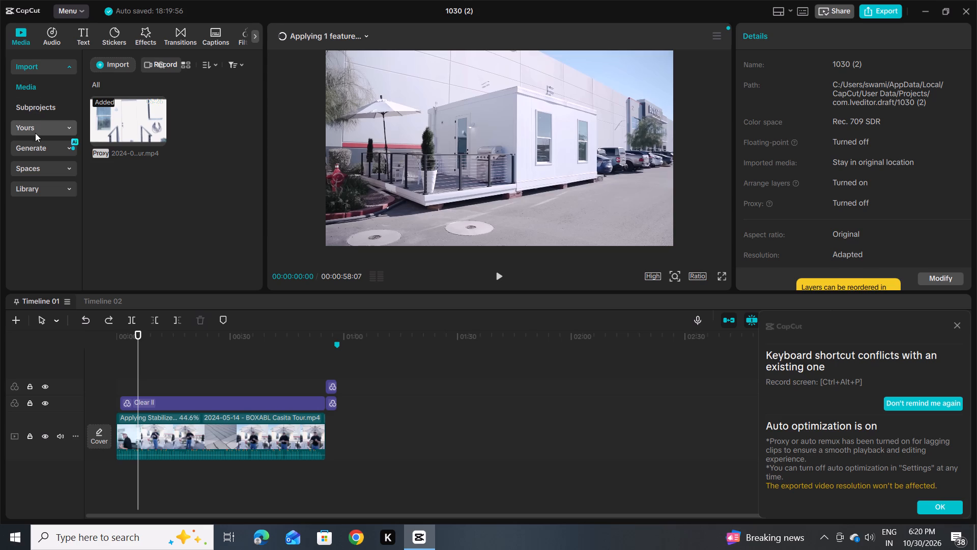
left_click(50, 124)
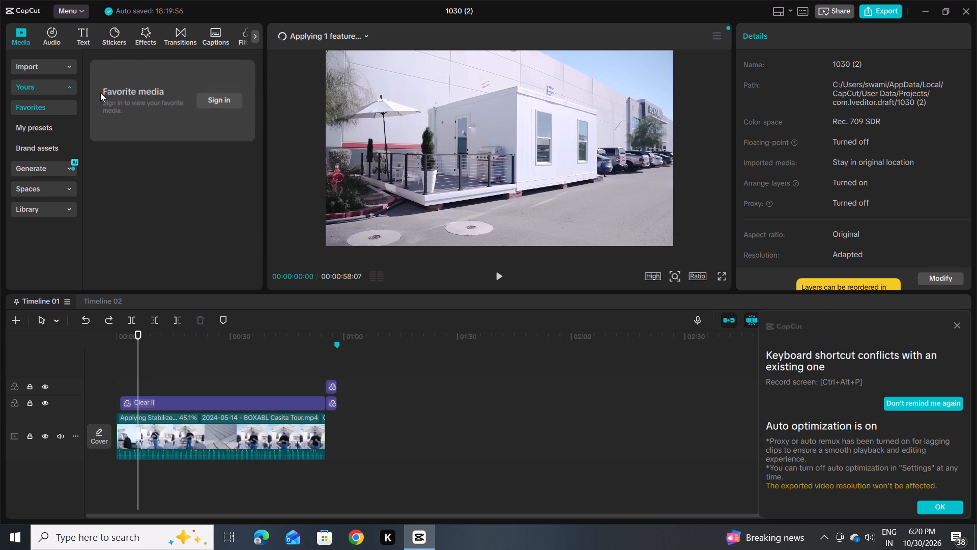
left_click_drag(203, 167, 111, 139)
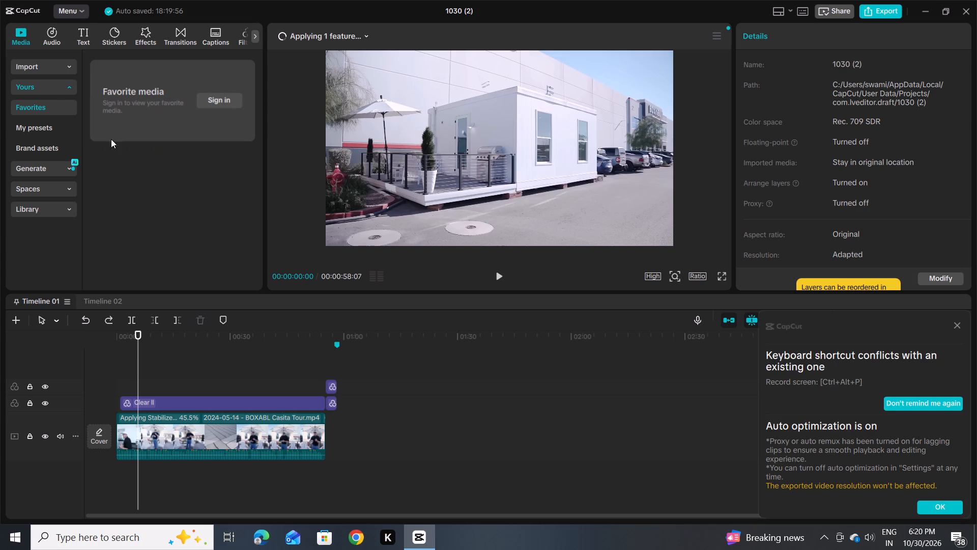
left_click_drag(111, 139, 31, 62)
Import the WhatsApp JPEG image and place it right after the BOXABL Casita Tour clip on the main track.
left_click(31, 62)
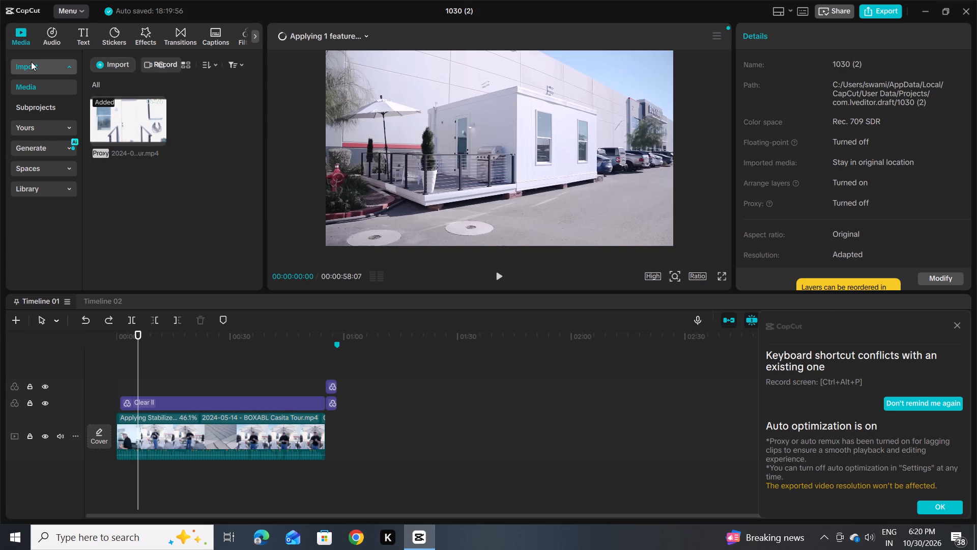
left_click(31, 62)
left_click(31, 62)
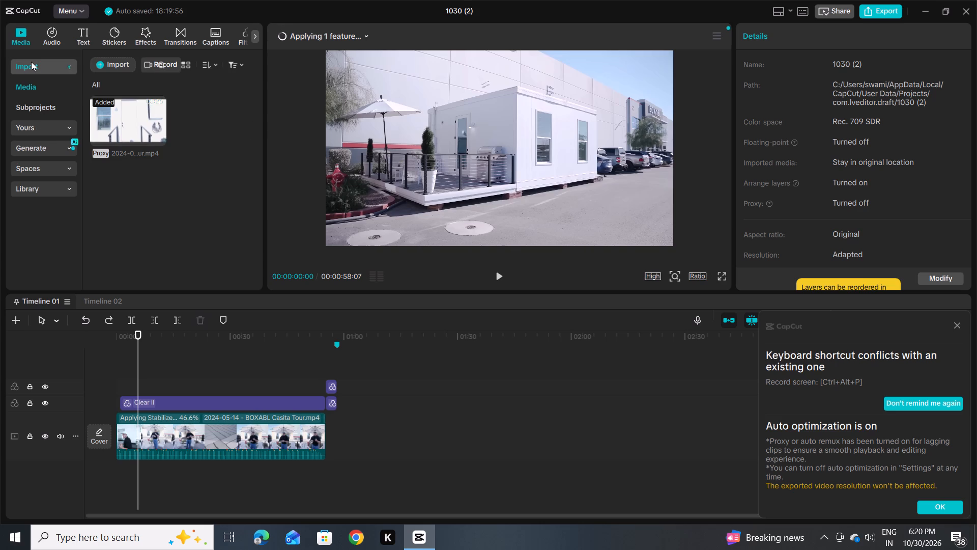
left_click(120, 60)
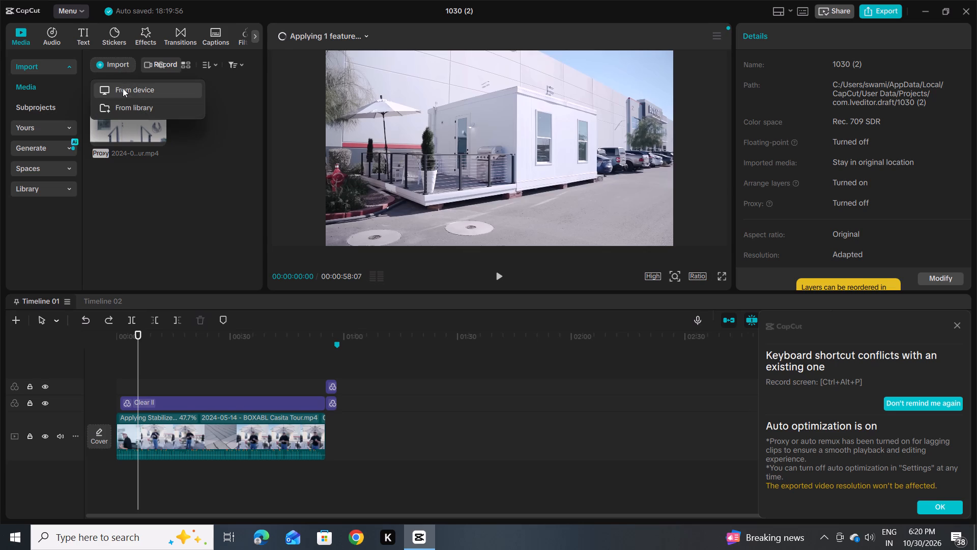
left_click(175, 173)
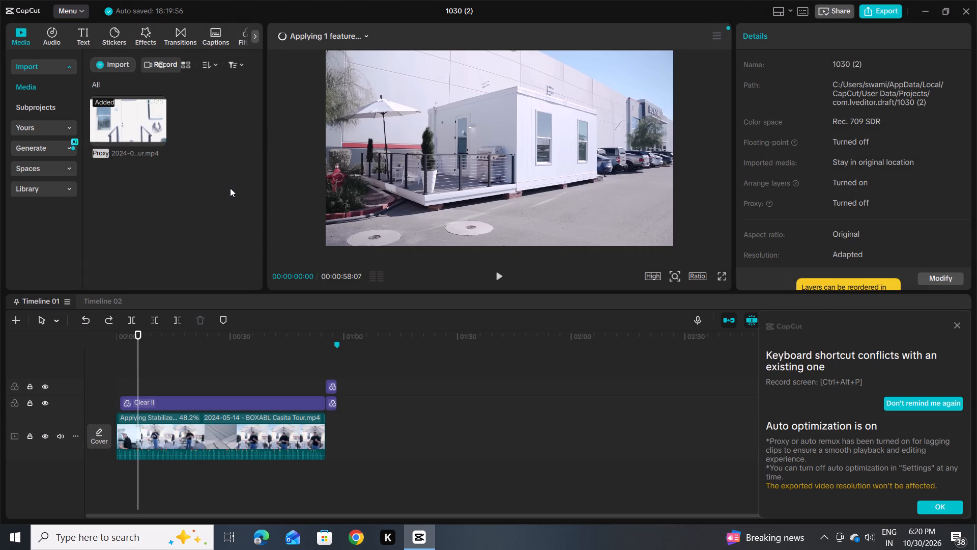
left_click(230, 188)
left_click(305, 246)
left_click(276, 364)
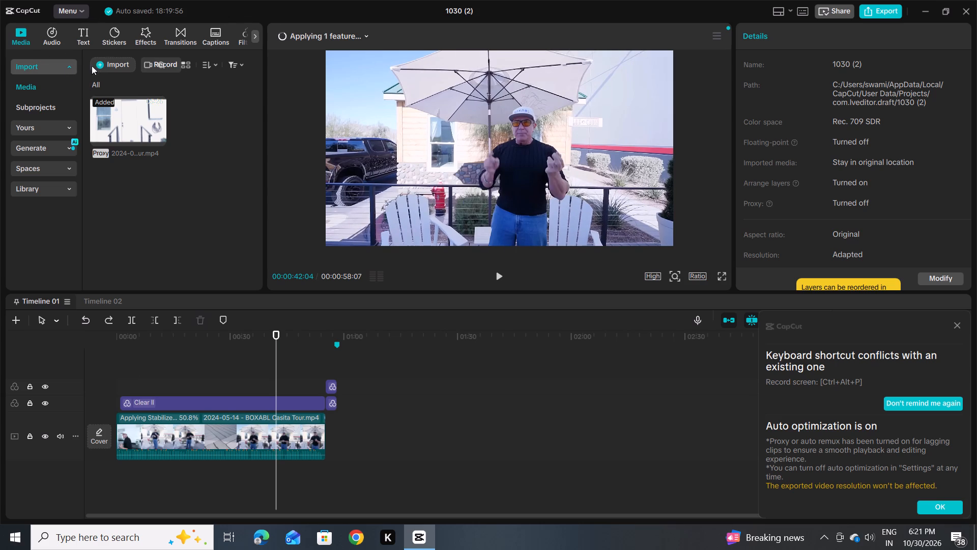
Import the WhatsApp JPEG image from the Downloads folder and add it after the BOXABL Casita Tour clip on the main track.
left_click(112, 64)
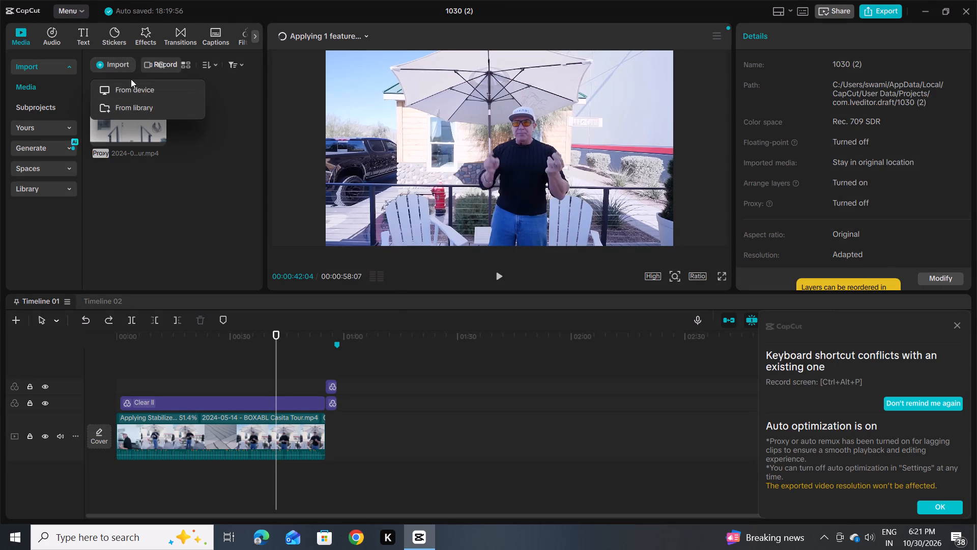
left_click(134, 91)
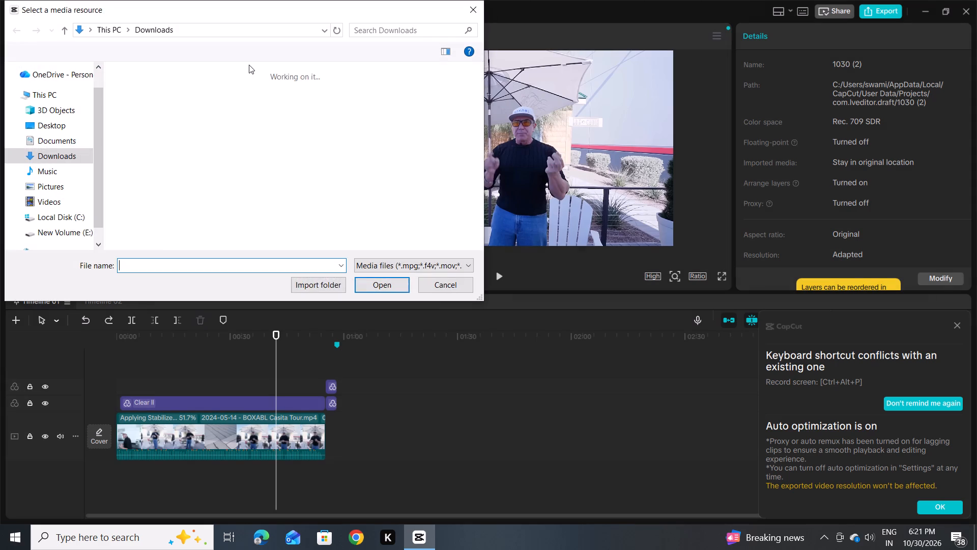
double_click(187, 142)
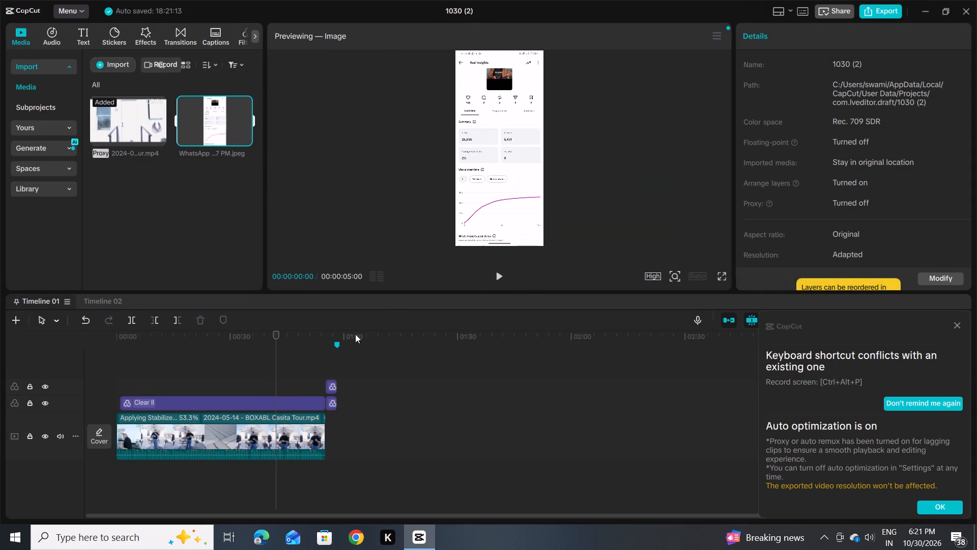
left_click(206, 116)
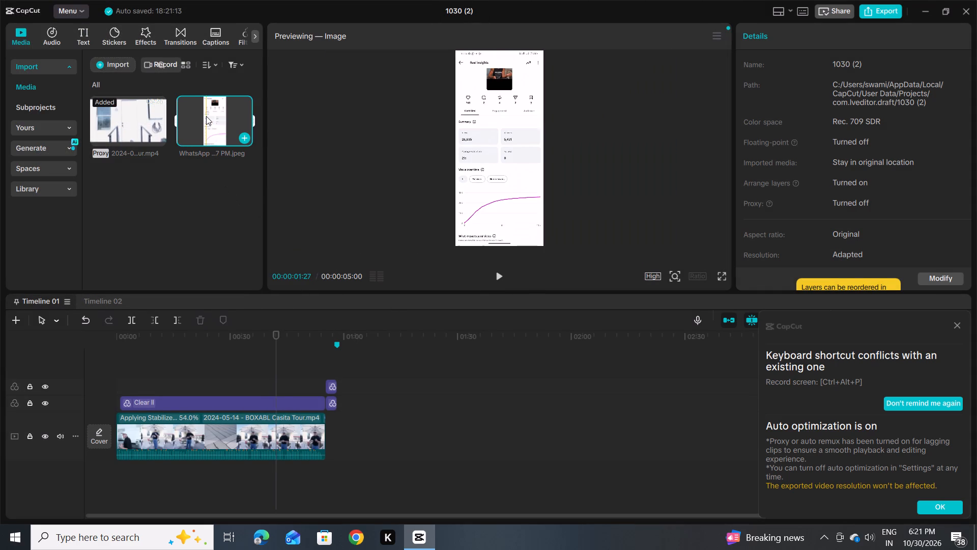
left_click(241, 136)
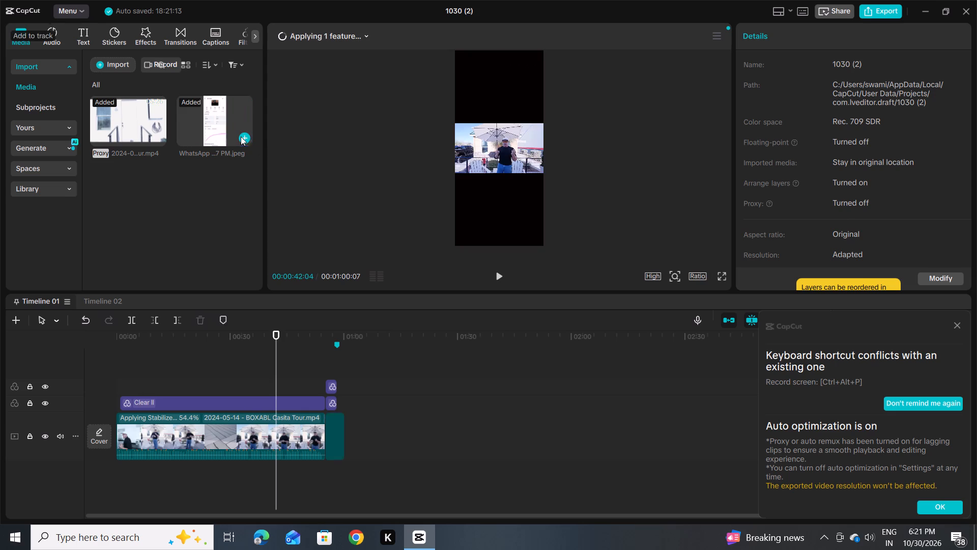
Lengthen the WhatsApp image clip at its end so that it runs until about 00:01:15:08 on the timeline.
left_click(333, 441)
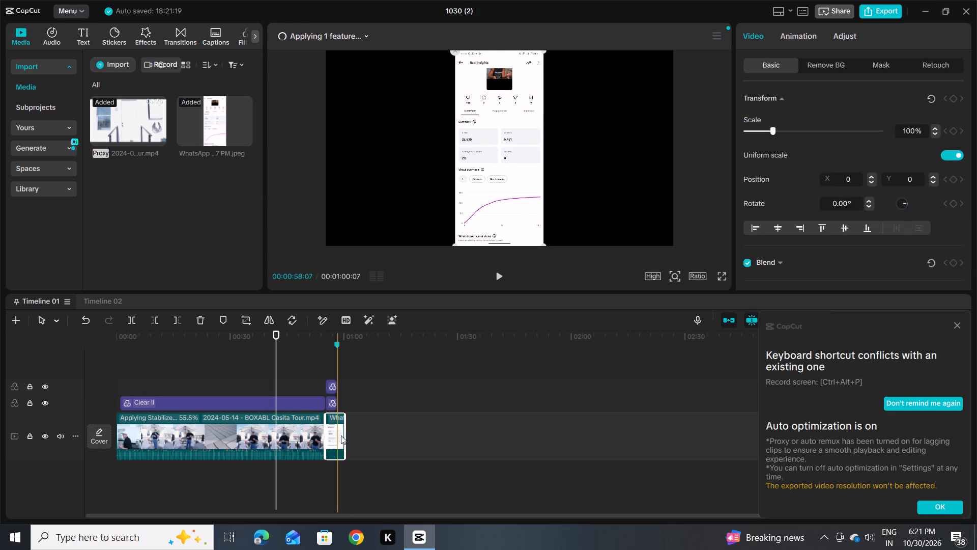
left_click_drag(342, 435, 421, 440)
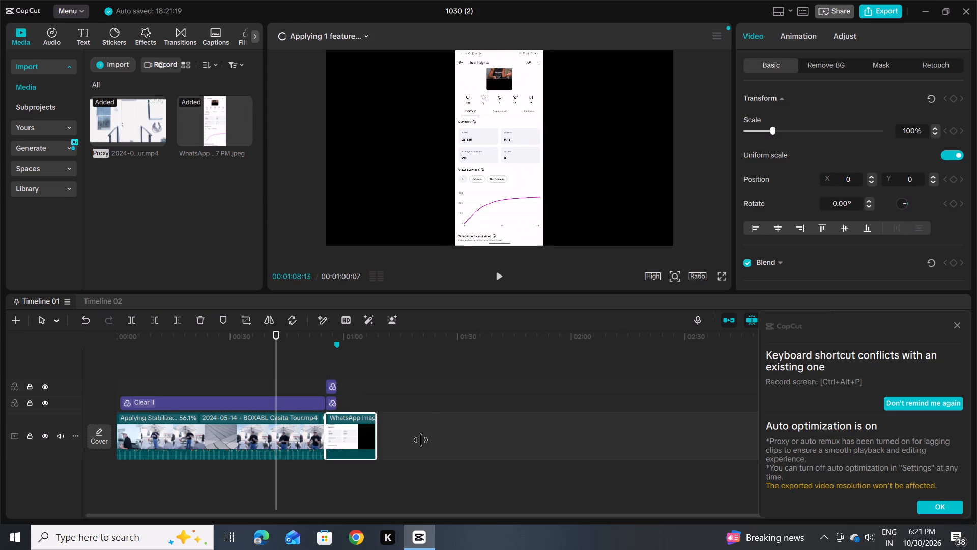
left_click_drag(421, 440, 399, 439)
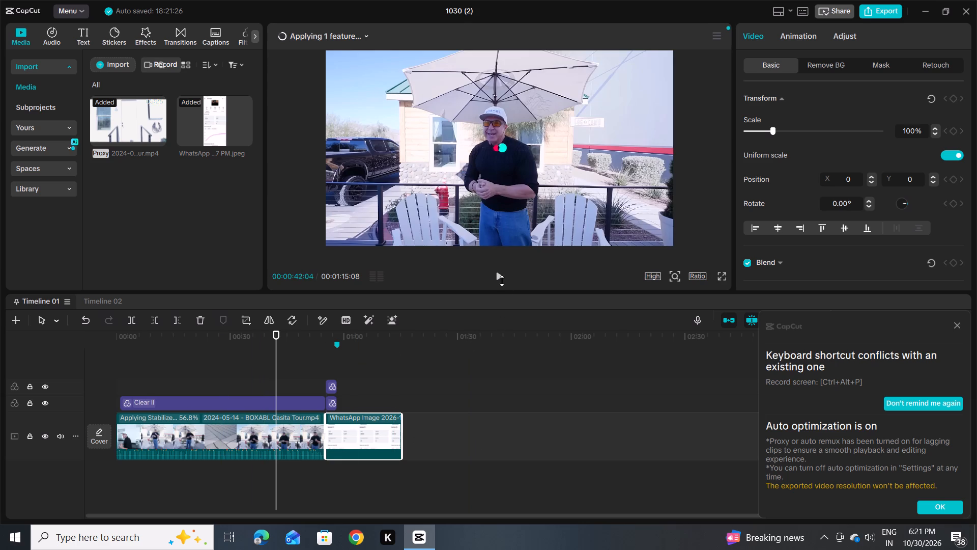
Play back the end of the BOXABL Casita Tour clip and its changeover to the WhatsApp image.
left_click(500, 278)
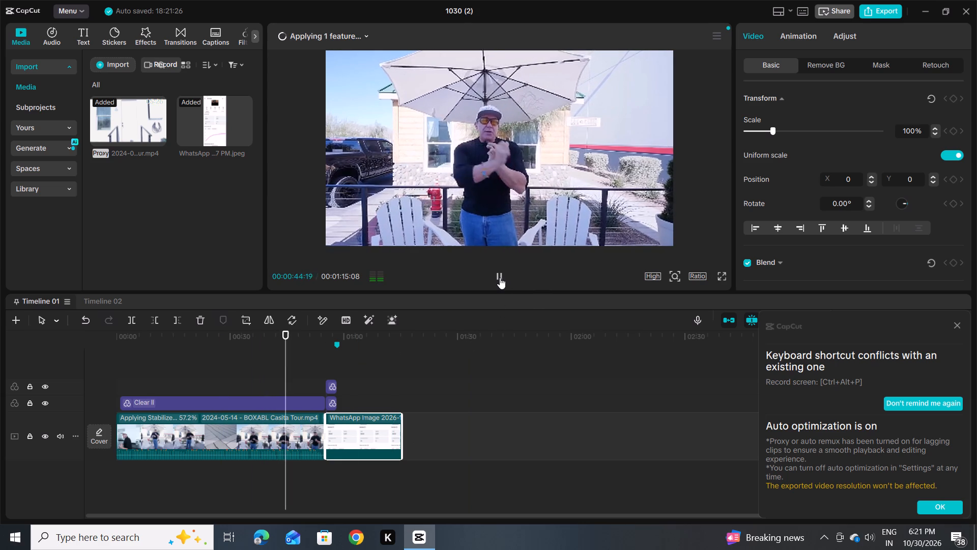
left_click_drag(293, 337, 311, 345)
left_click(499, 282)
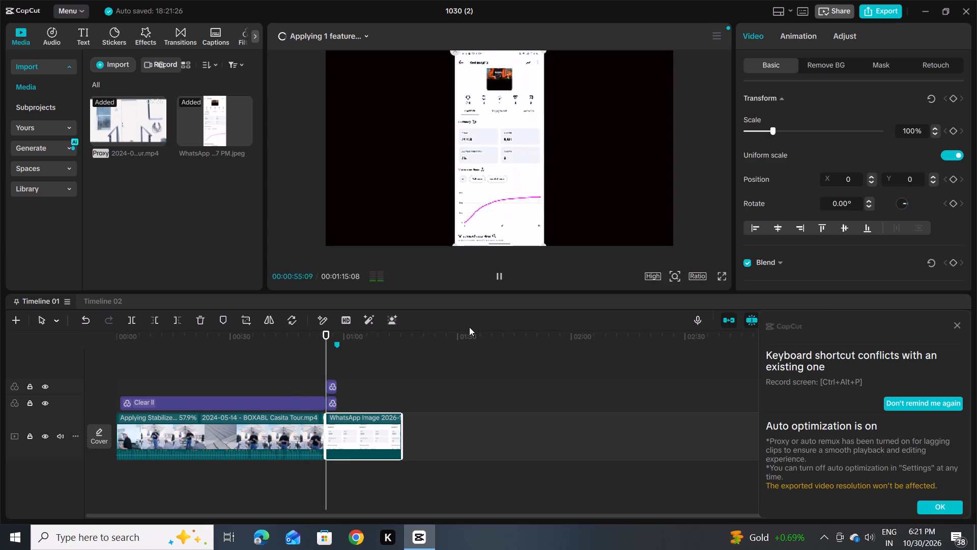
Play back the added image segment and pause at 00:00:59:14.
left_click(500, 271)
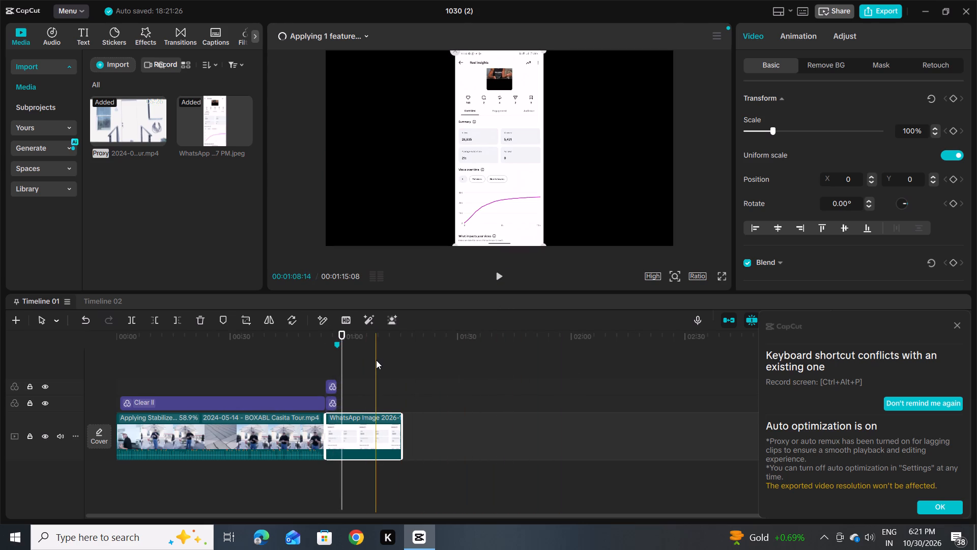
Add the Shake & Flash transition at the cut between the BOXABL Casita Tour clip and the WhatsApp image, allowing duplicate frames.
left_click(175, 31)
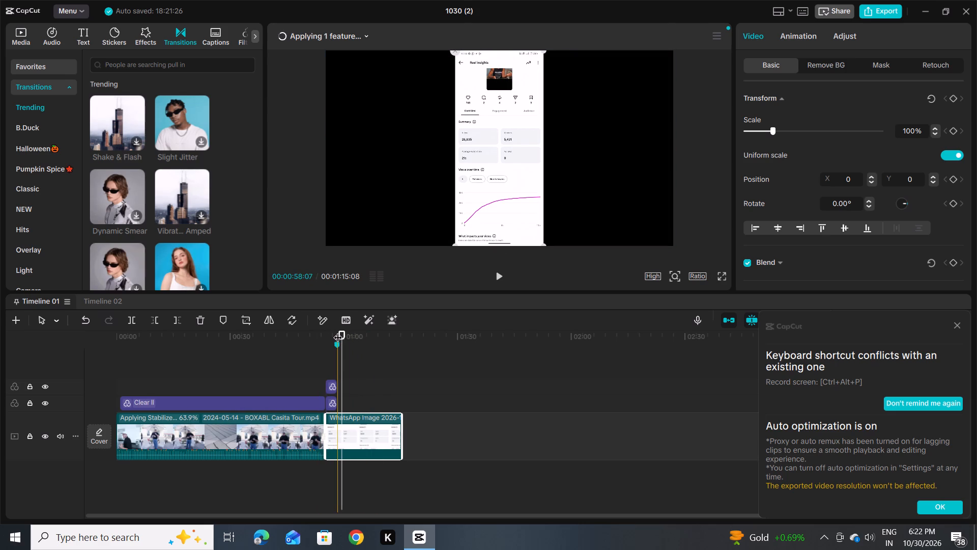
left_click_drag(340, 332, 314, 334)
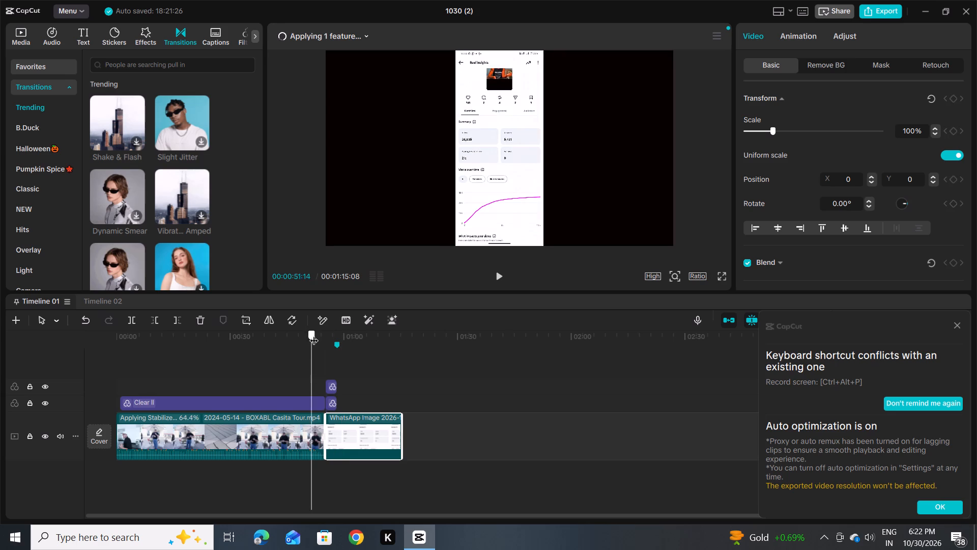
left_click_drag(314, 334, 328, 337)
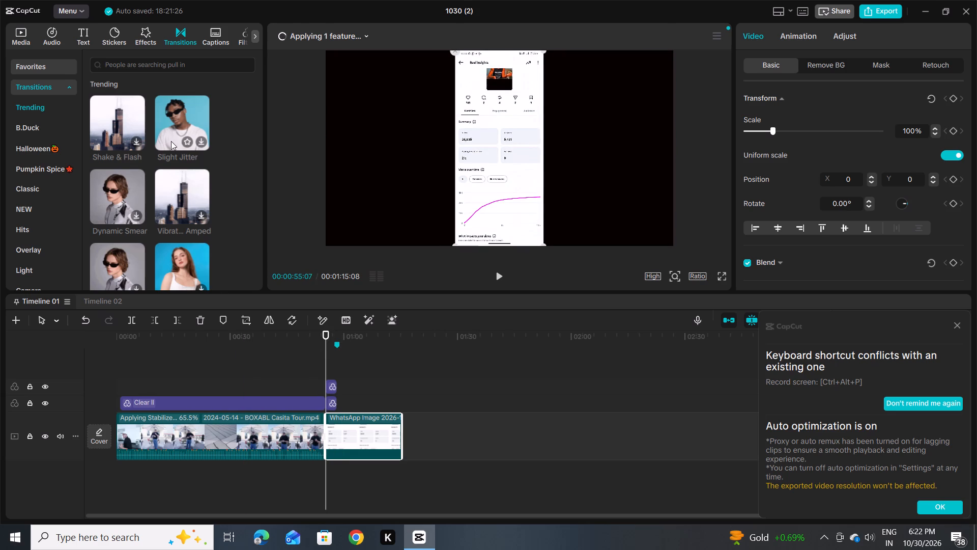
left_click(136, 139)
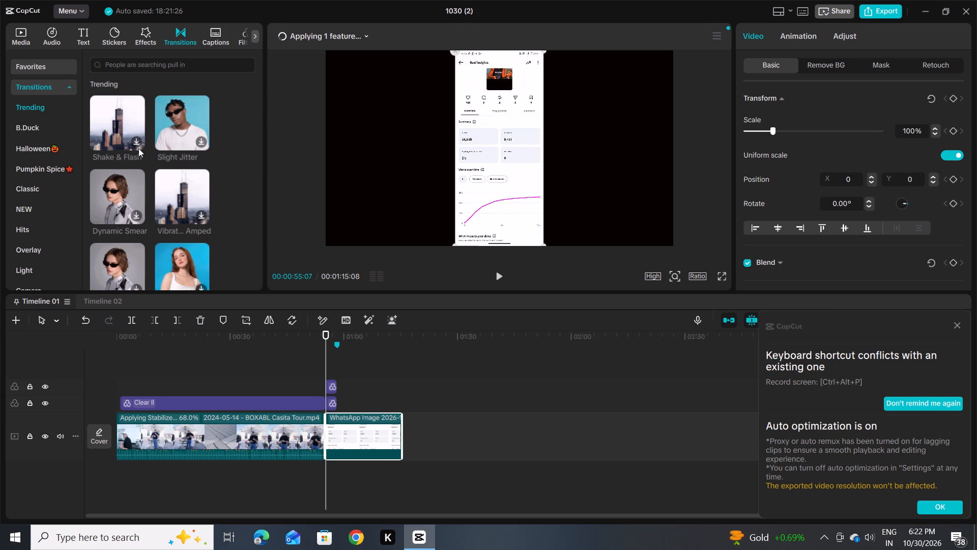
left_click(136, 138)
left_click(136, 140)
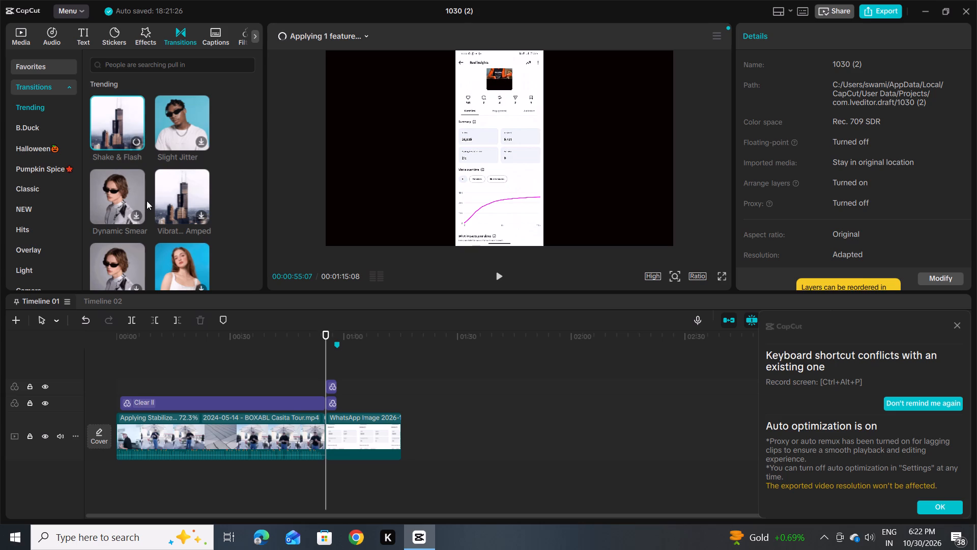
scroll(146, 200, "down", 5)
scroll(146, 200, "up", 11)
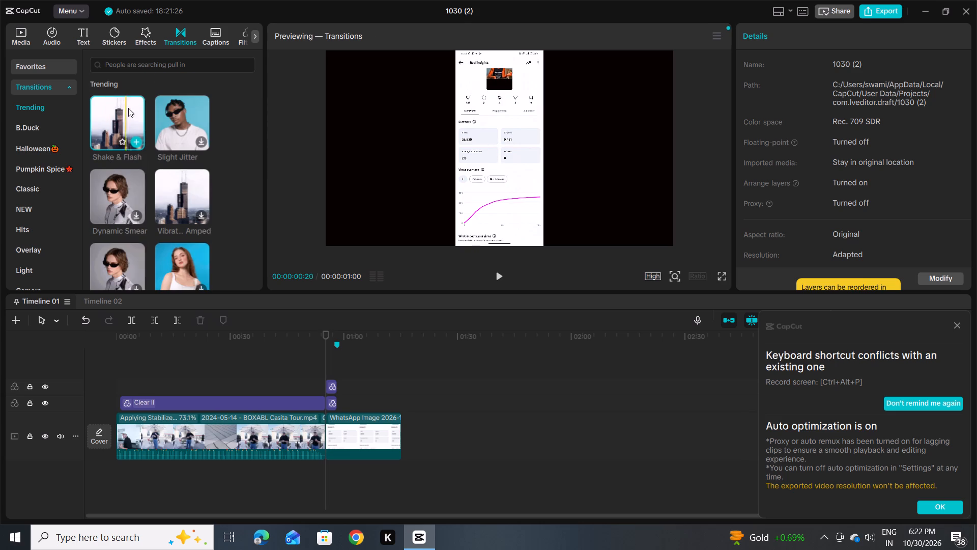
left_click(137, 141)
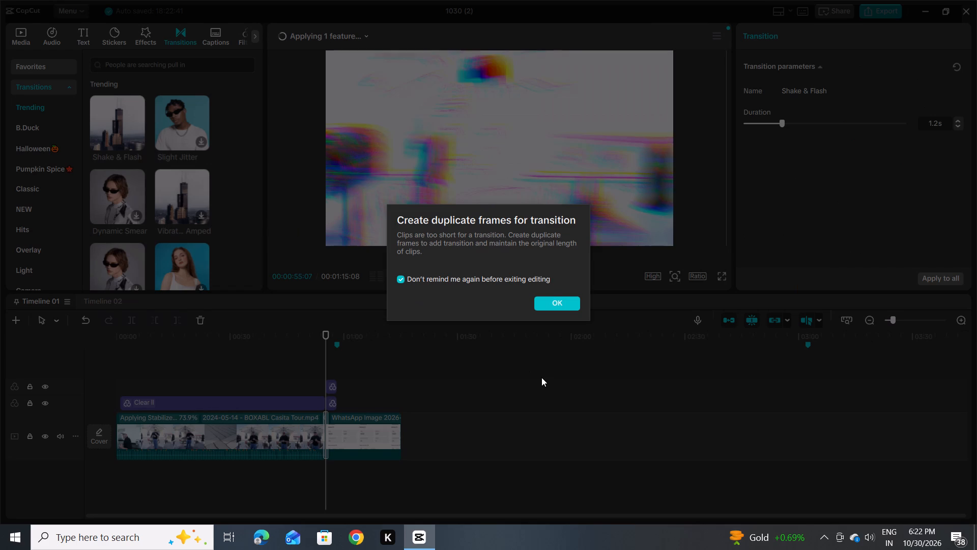
left_click(559, 301)
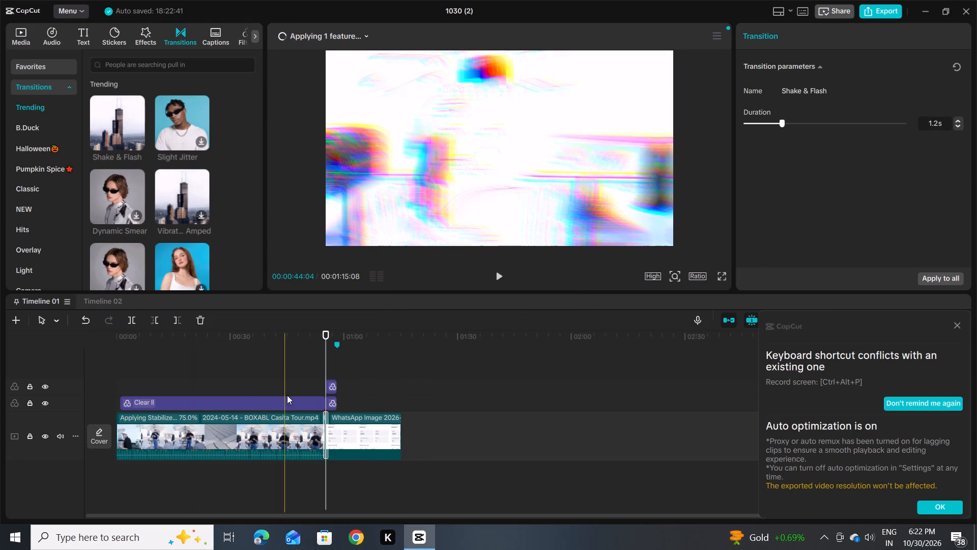
Play back the Shake & Flash transition, starting from 00:00:52:04 just before the cut.
left_click_drag(327, 331, 312, 332)
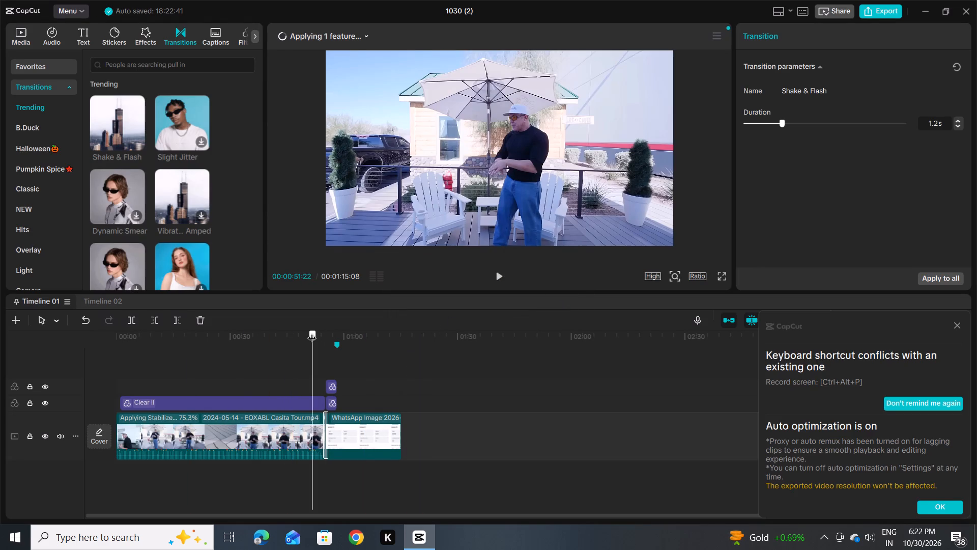
left_click_drag(312, 332, 314, 332)
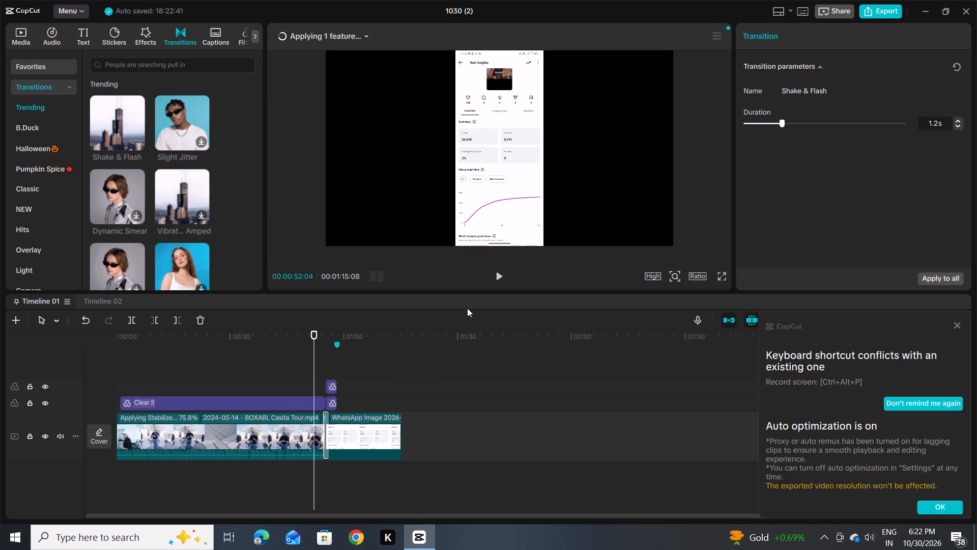
left_click(500, 273)
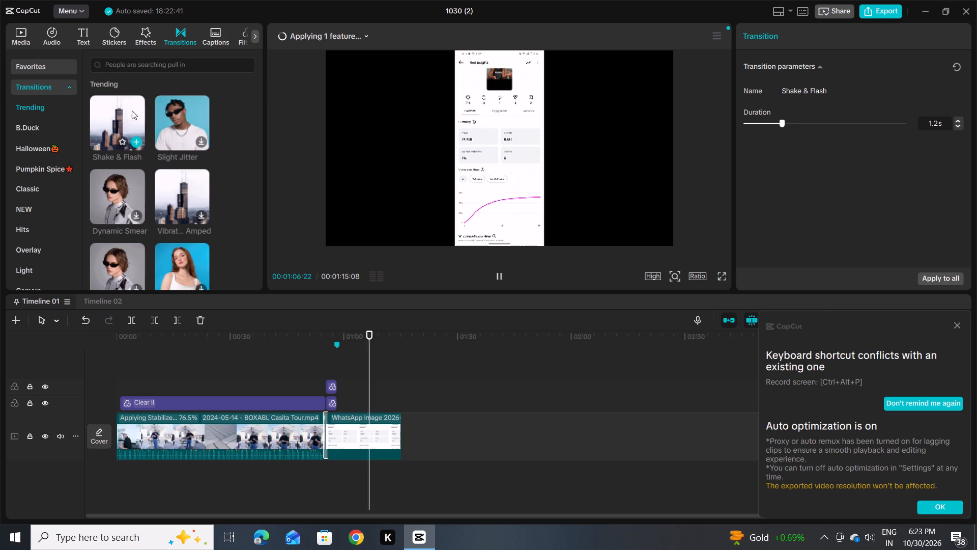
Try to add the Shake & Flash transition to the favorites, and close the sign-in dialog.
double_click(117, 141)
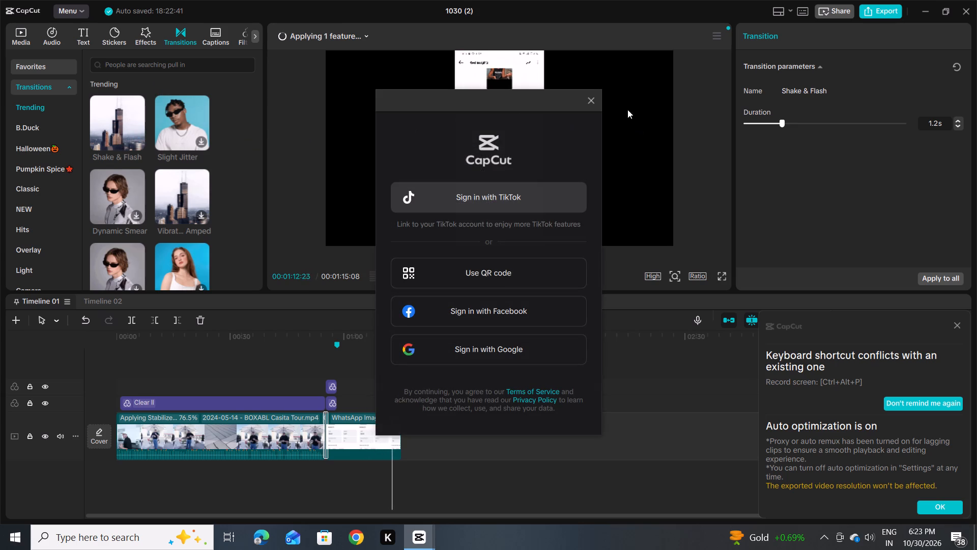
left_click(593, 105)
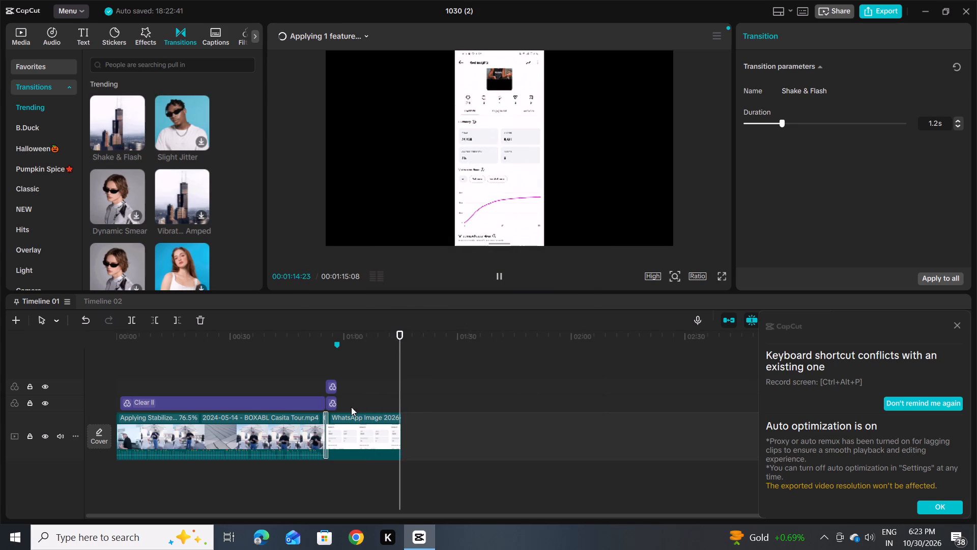
Select the short Clear II filter segment on the lower filter track, above the start of the WhatsApp image.
double_click(328, 421)
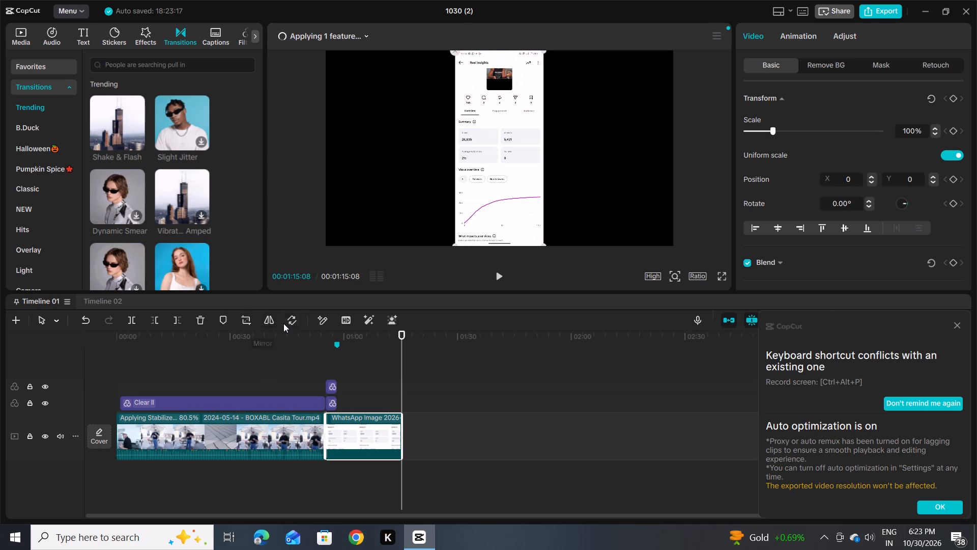
left_click(376, 458)
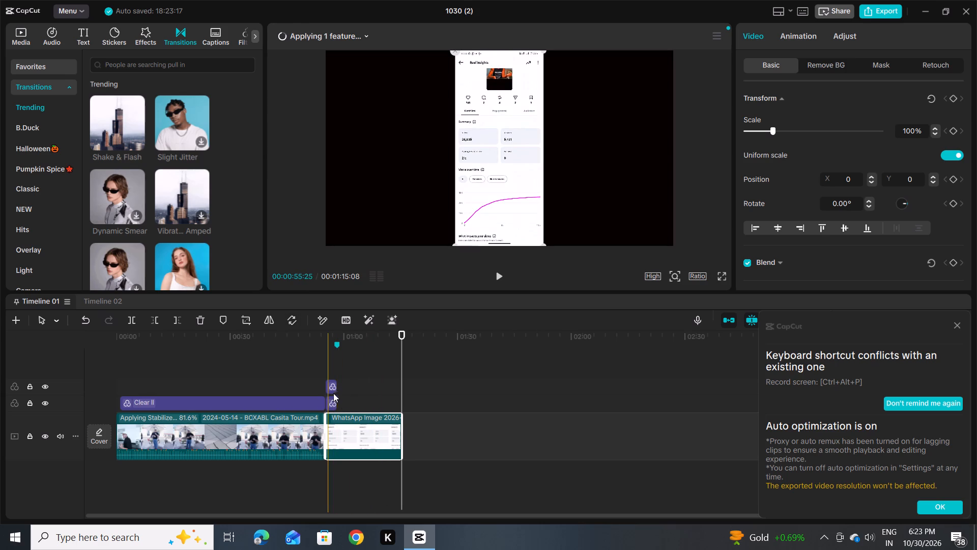
left_click(330, 403)
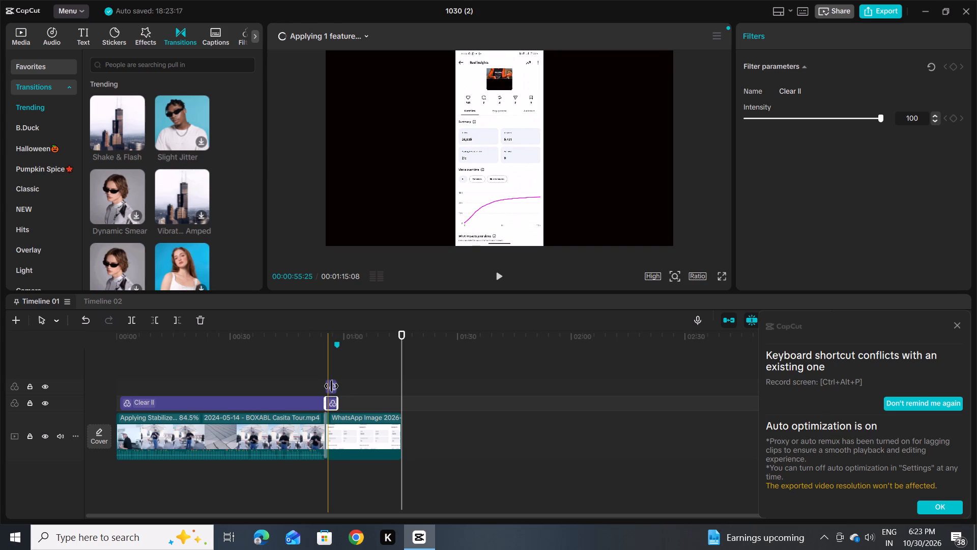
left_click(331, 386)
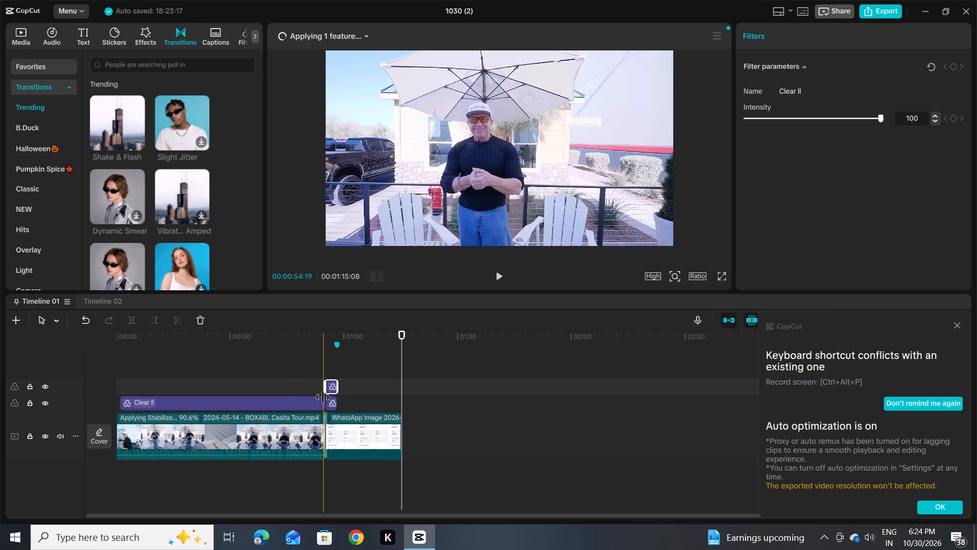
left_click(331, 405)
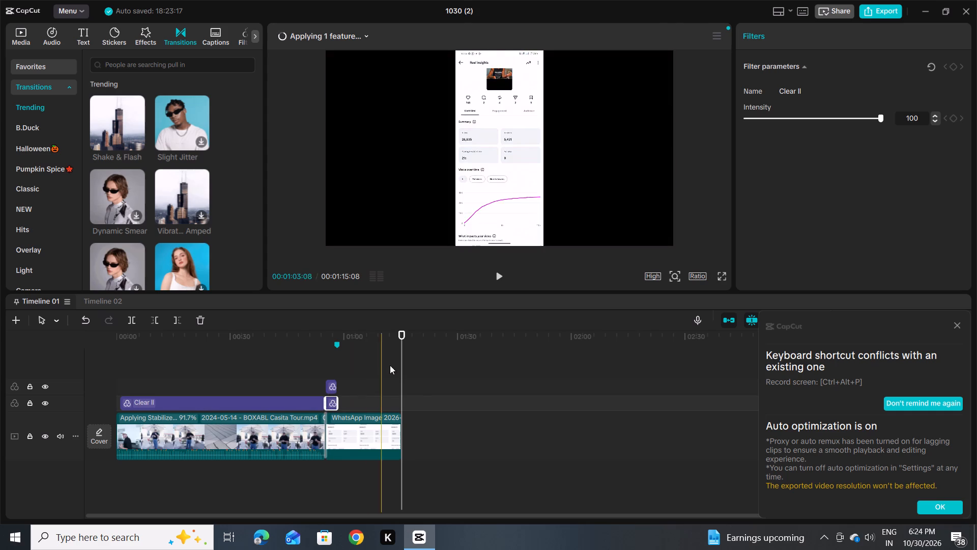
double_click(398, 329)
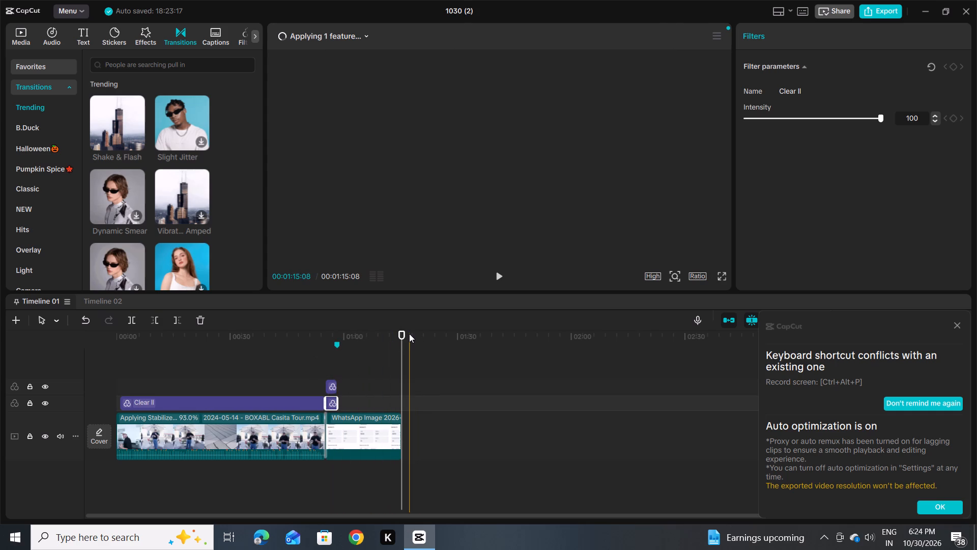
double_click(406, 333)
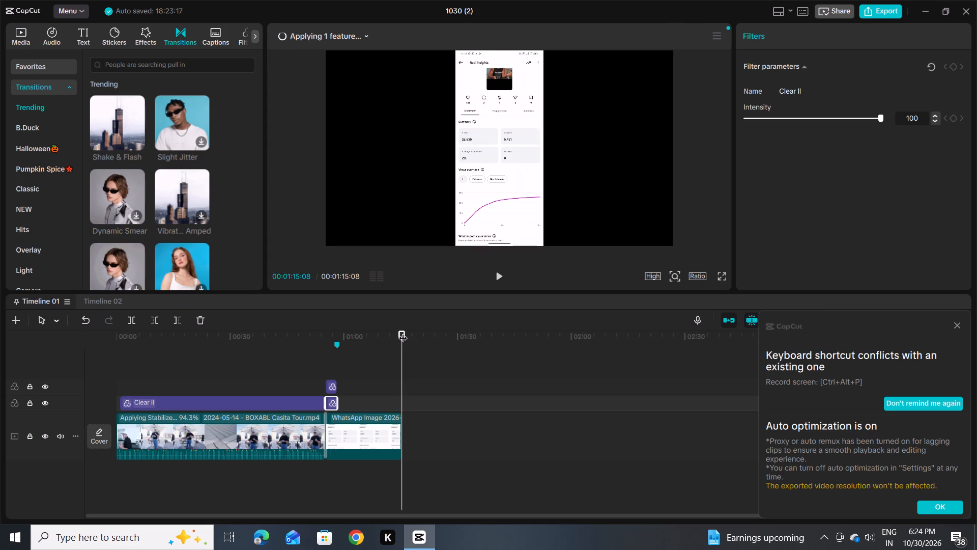
Set the duration of the Shake & Flash transition between the video clip and the image to 0.4 s.
left_click_drag(403, 332, 337, 340)
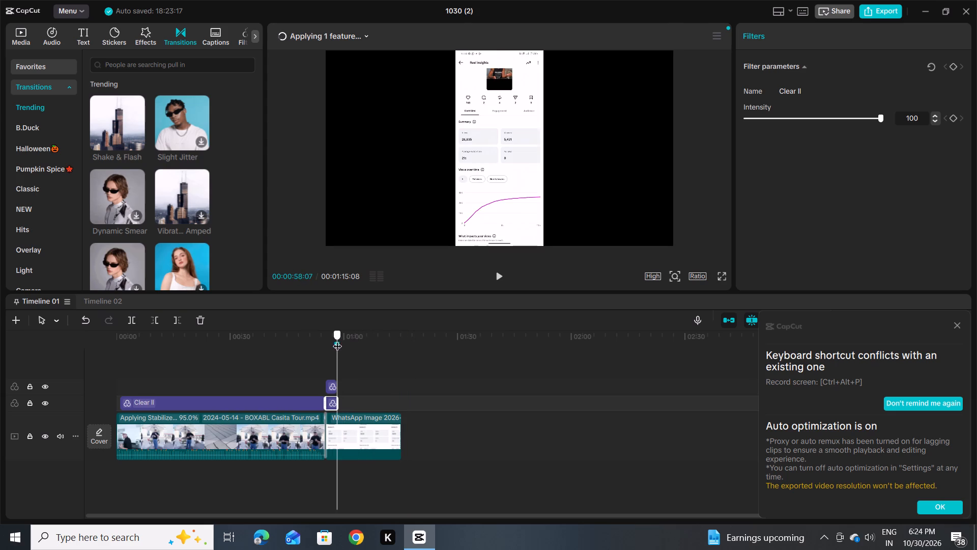
left_click_drag(337, 340, 326, 340)
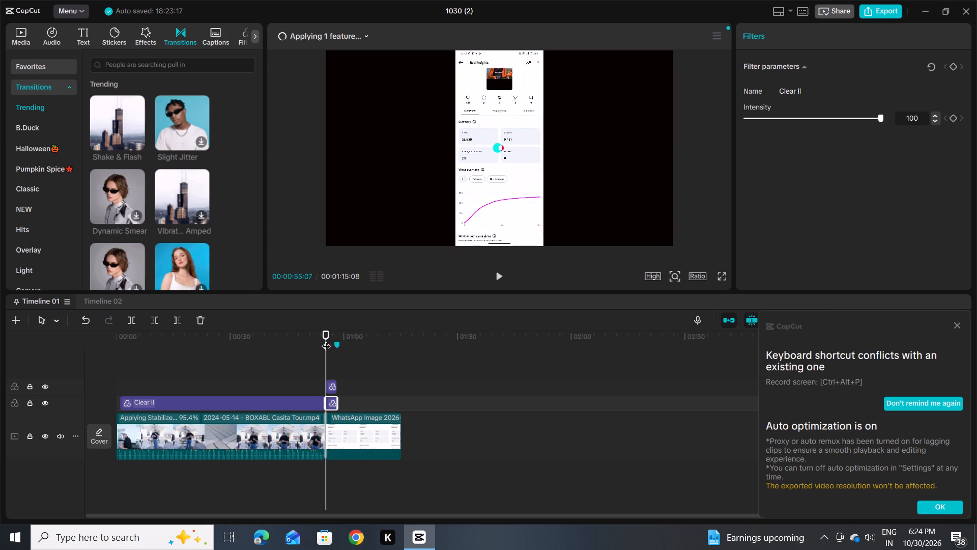
left_click(326, 340)
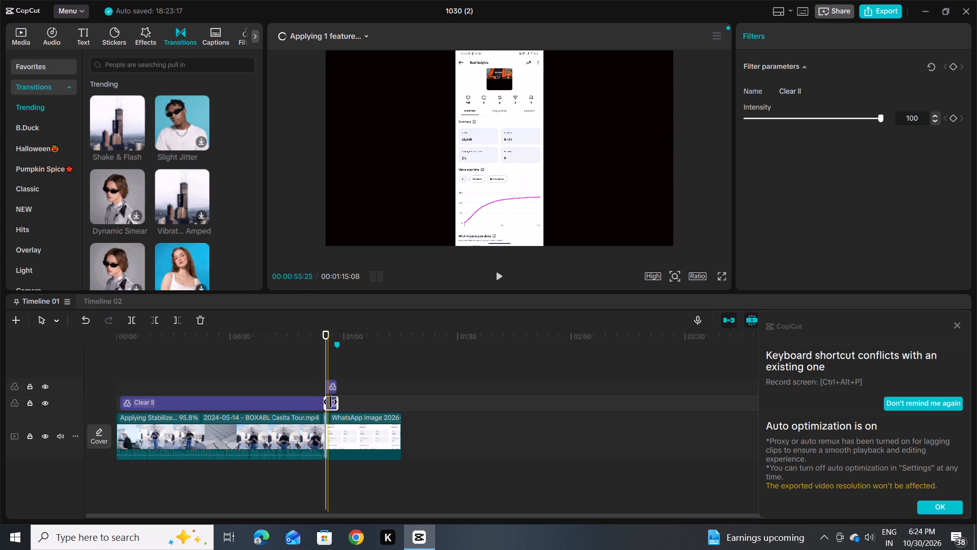
left_click(324, 421)
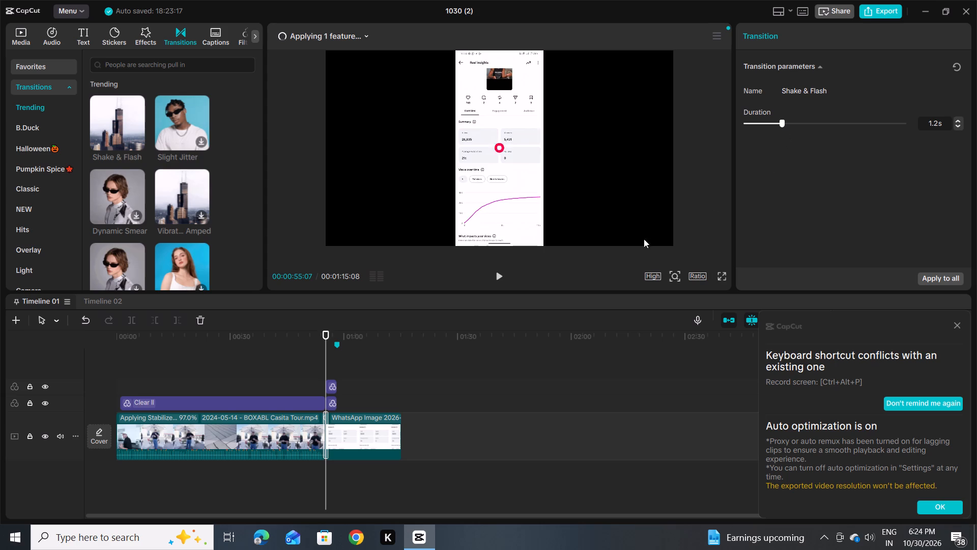
left_click(322, 435)
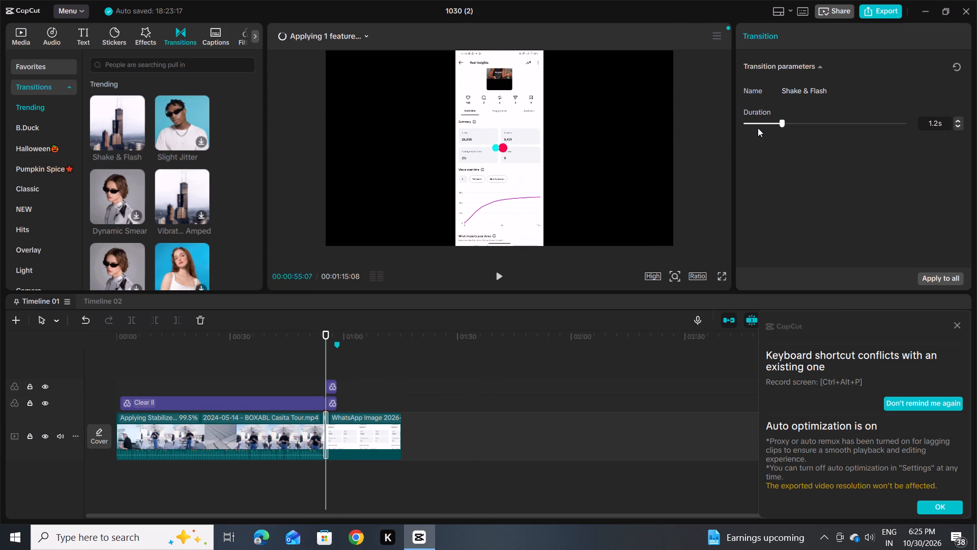
left_click(756, 123)
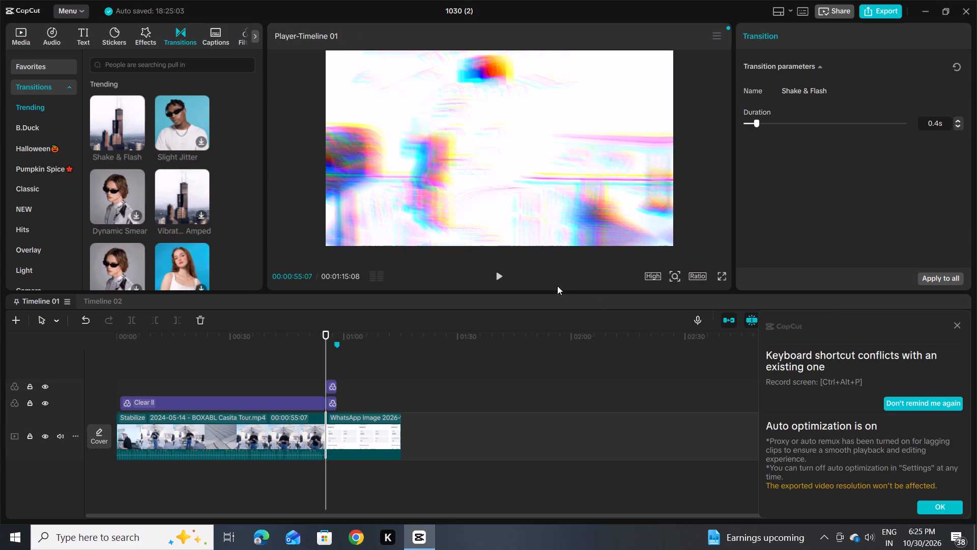
Preview the shortened transition, and play the video from 00:00:40:25, pausing at 00:00:47:22.
left_click(508, 278)
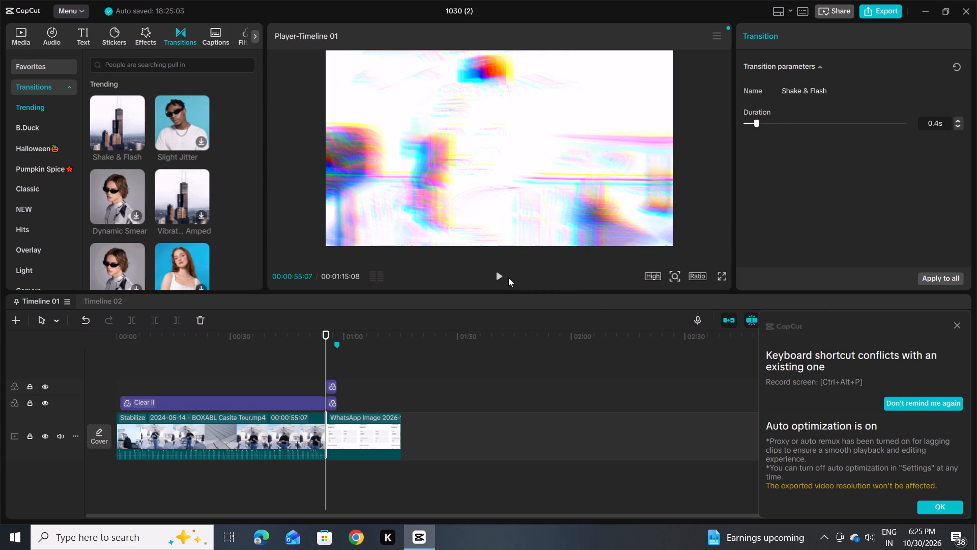
left_click(502, 278)
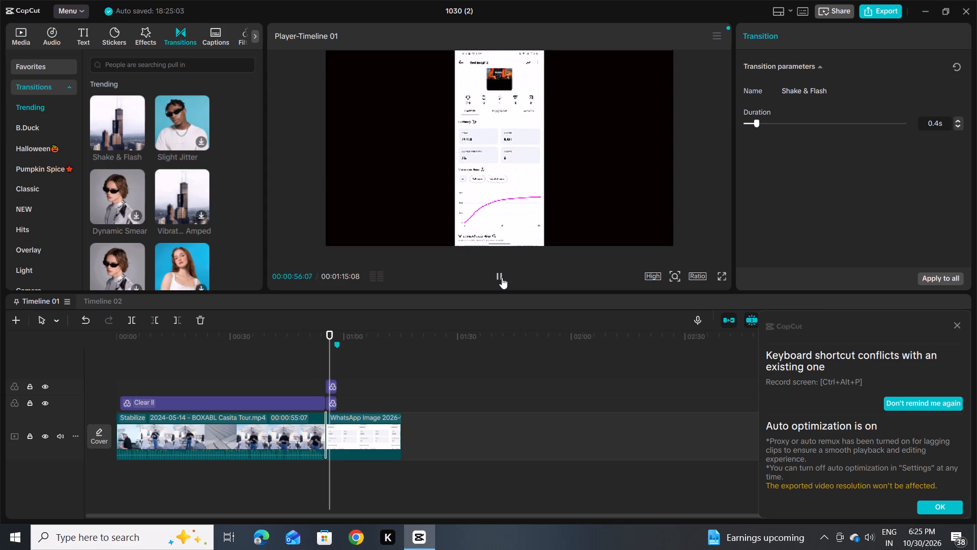
left_click(271, 365)
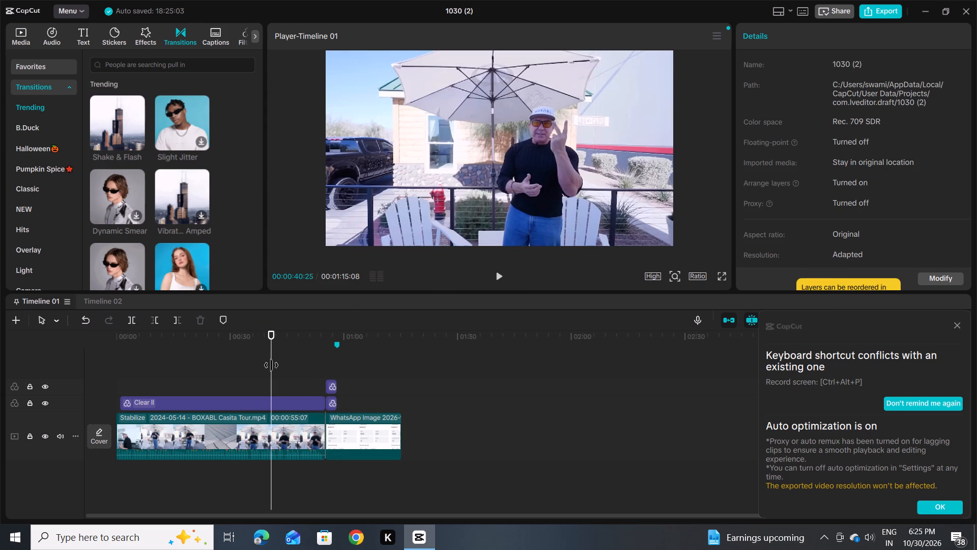
left_click(502, 269)
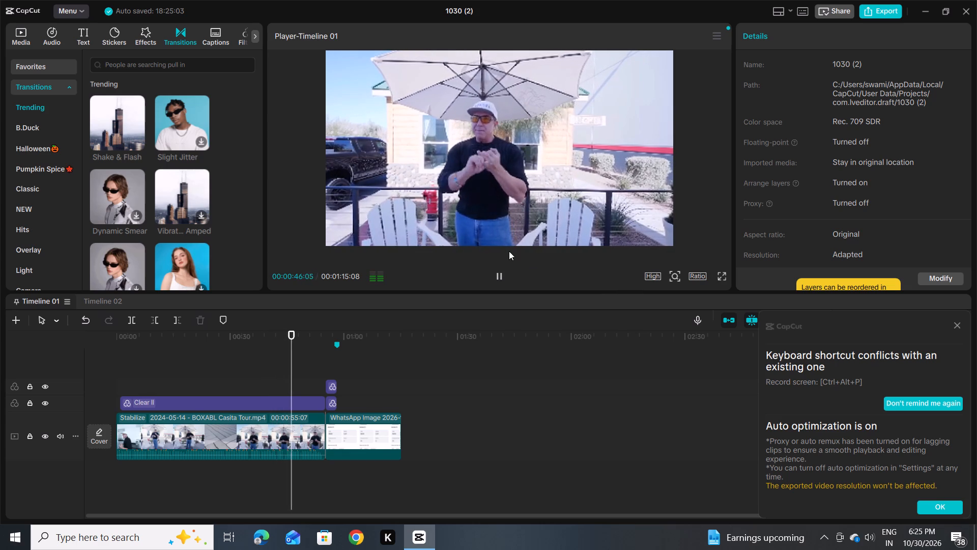
left_click(498, 271)
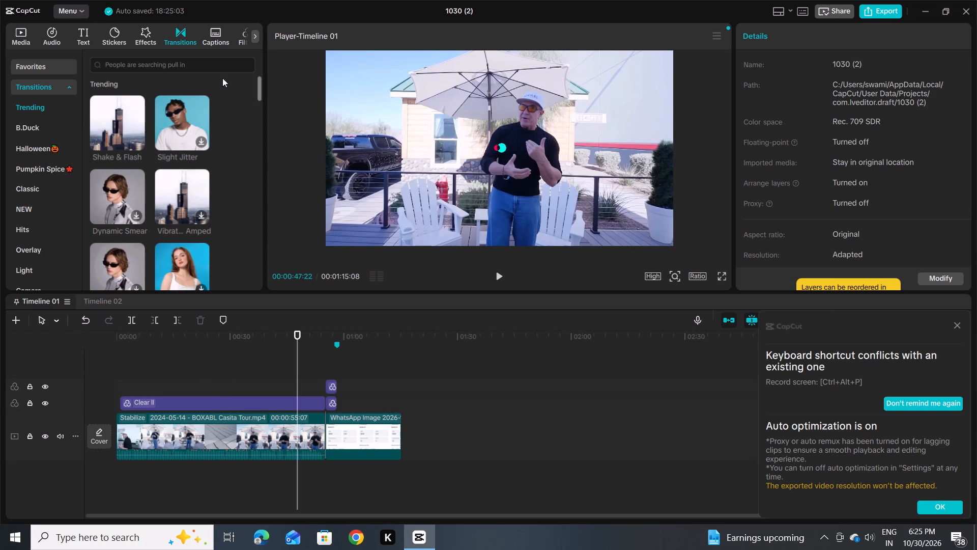
Generate auto captions with English as the spoken language and filler word identification turned on.
left_click(71, 85)
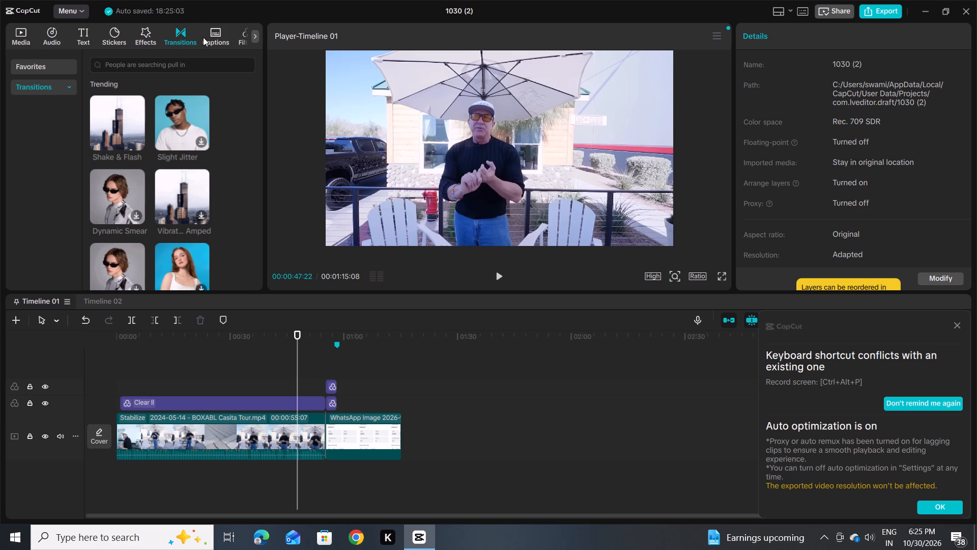
left_click(254, 36)
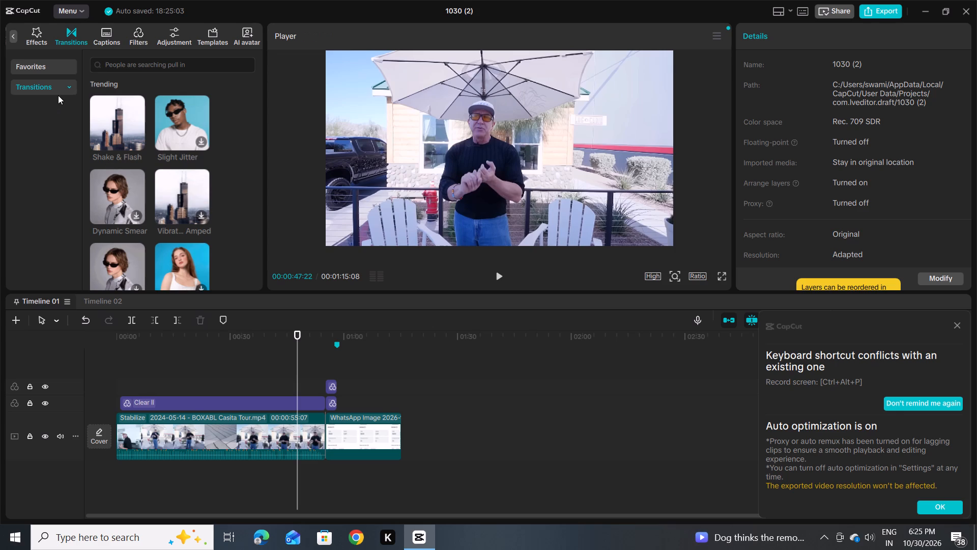
left_click(102, 38)
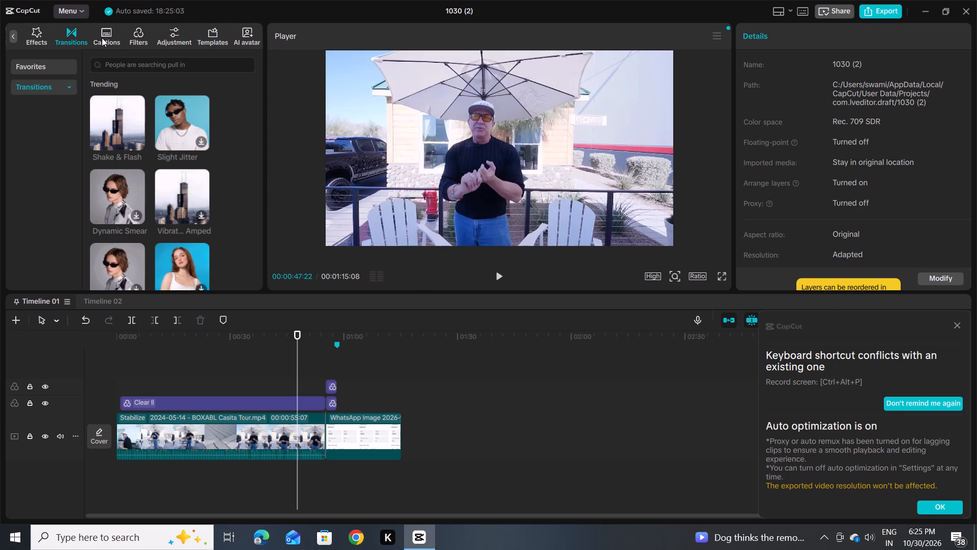
left_click(102, 38)
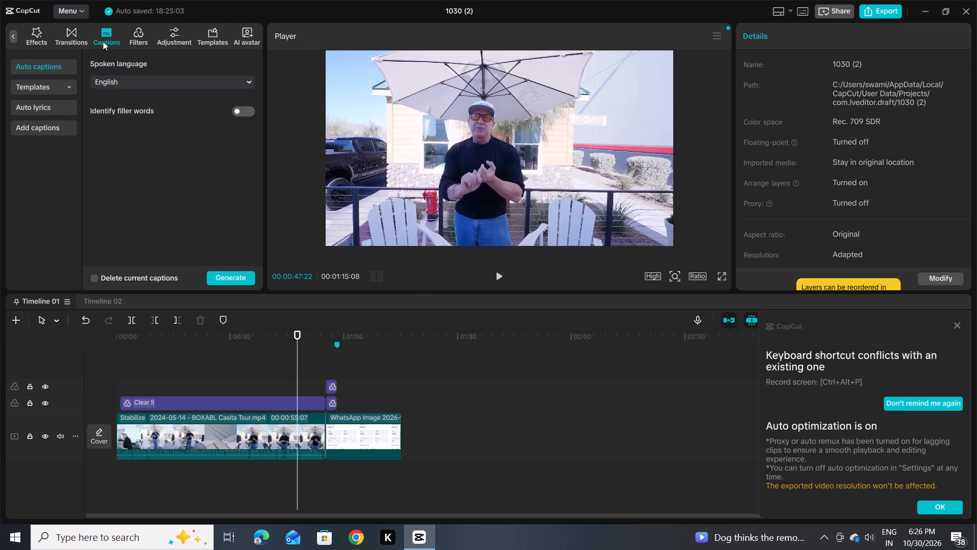
left_click(232, 109)
left_click(238, 112)
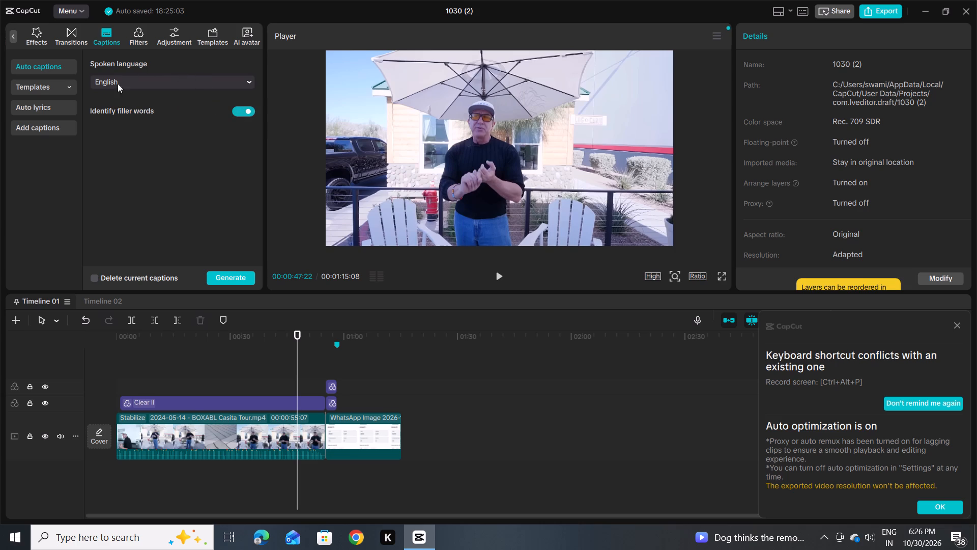
left_click(243, 280)
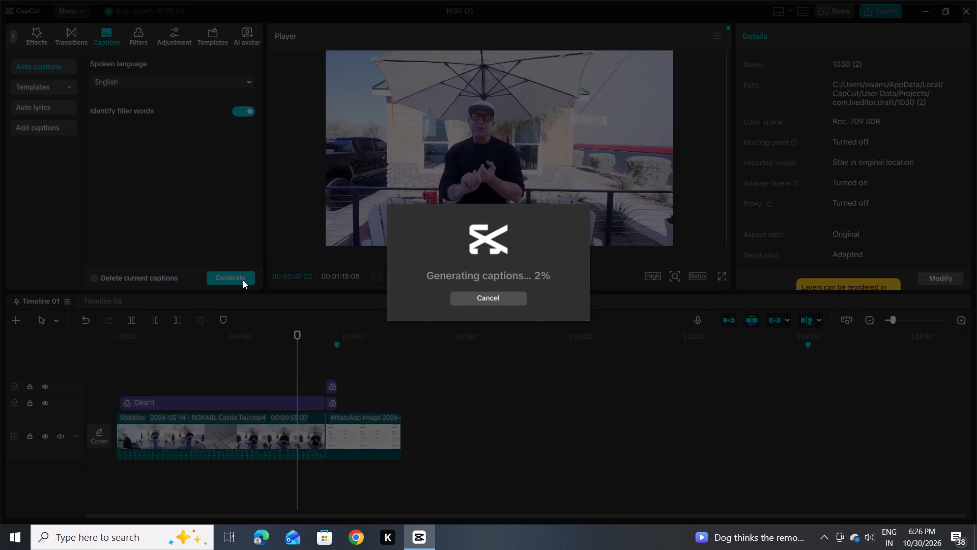
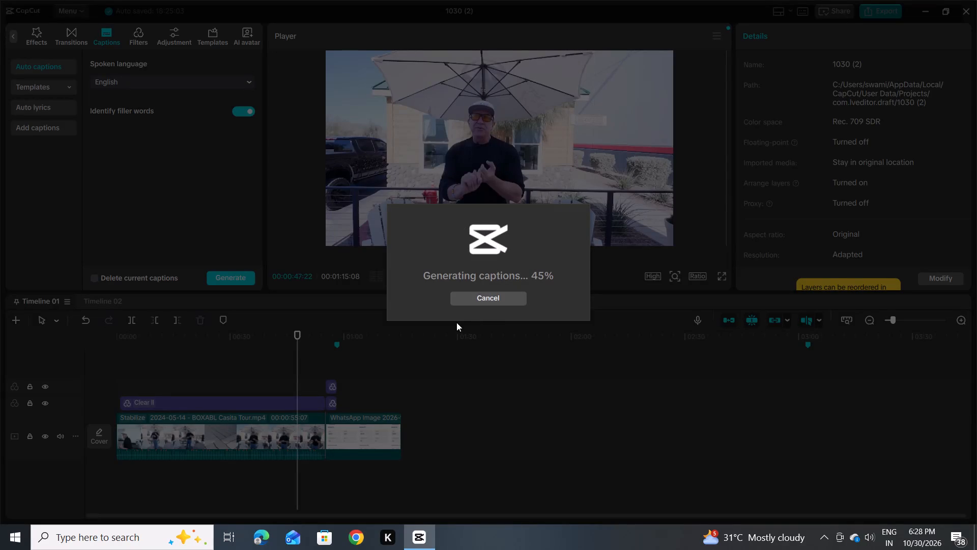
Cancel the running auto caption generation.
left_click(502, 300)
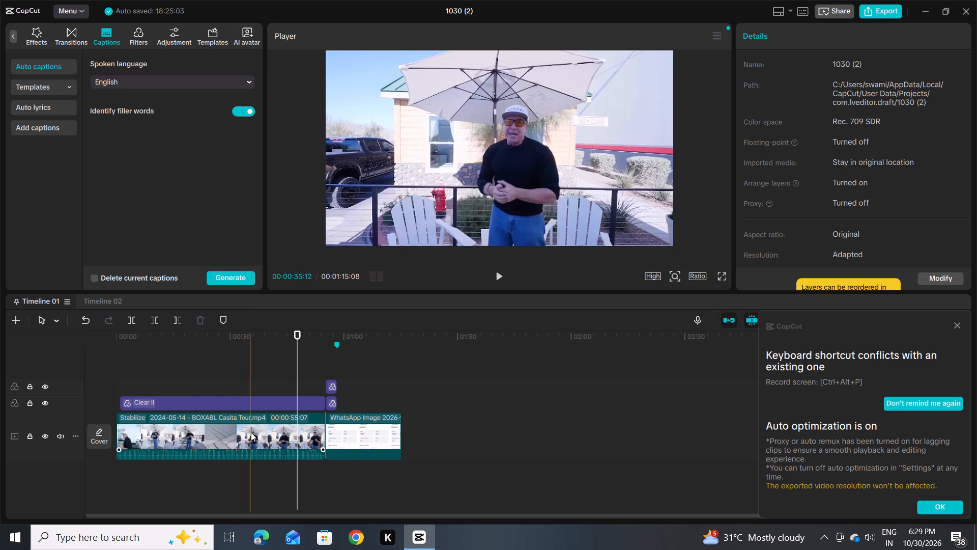
Cut away the part of the BOXABL Casita Tour video clip before the playhead at 00:00:47:22.
left_click(234, 432)
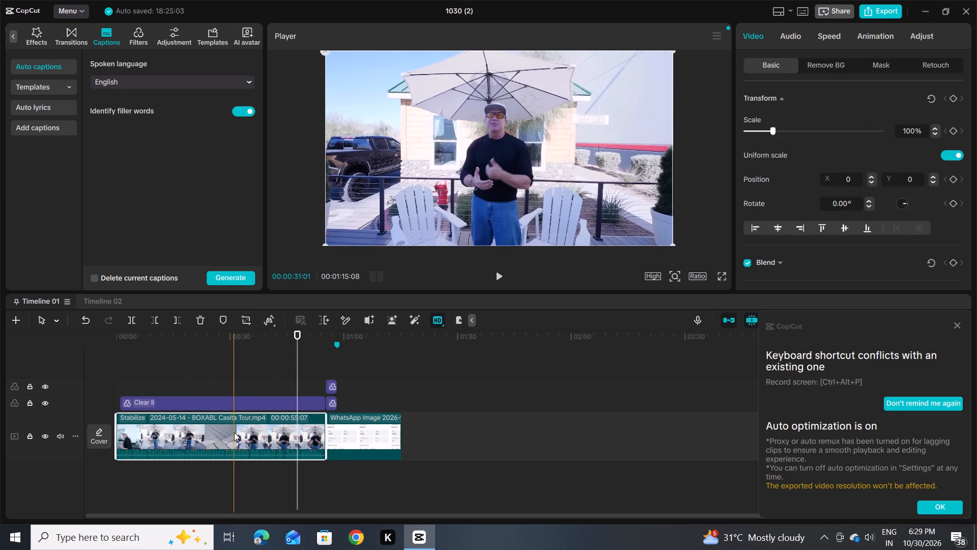
left_click(158, 318)
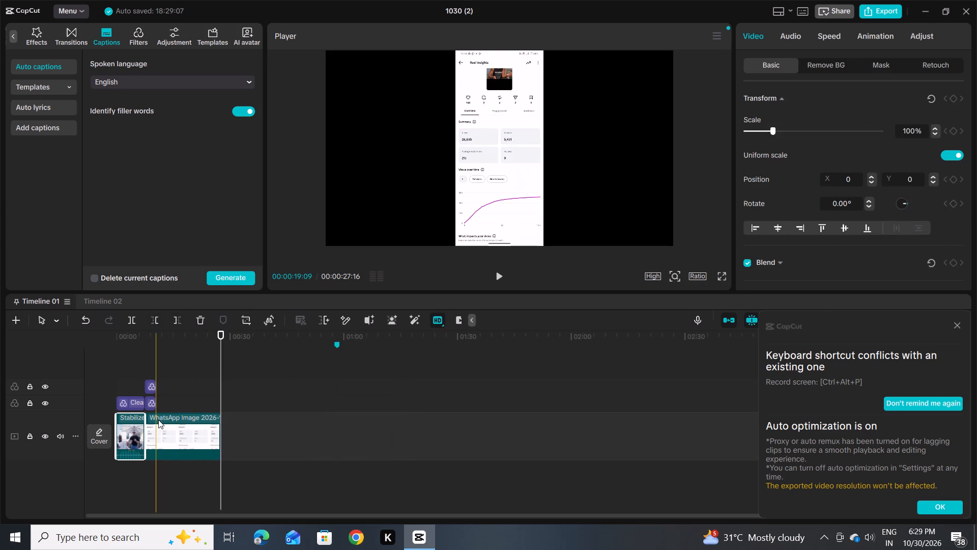
Delete the WhatsApp image clip that follows the video on the timeline.
left_click(125, 448)
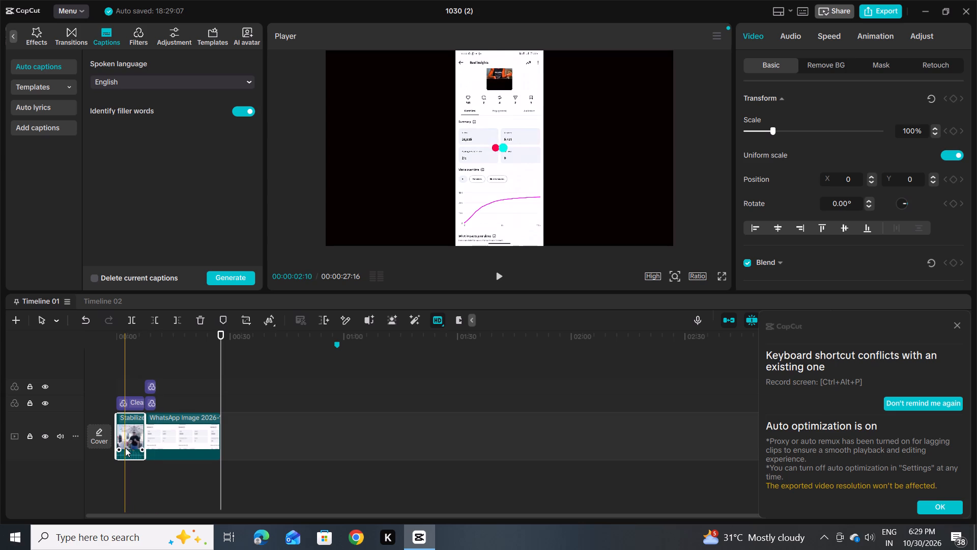
left_click(194, 445)
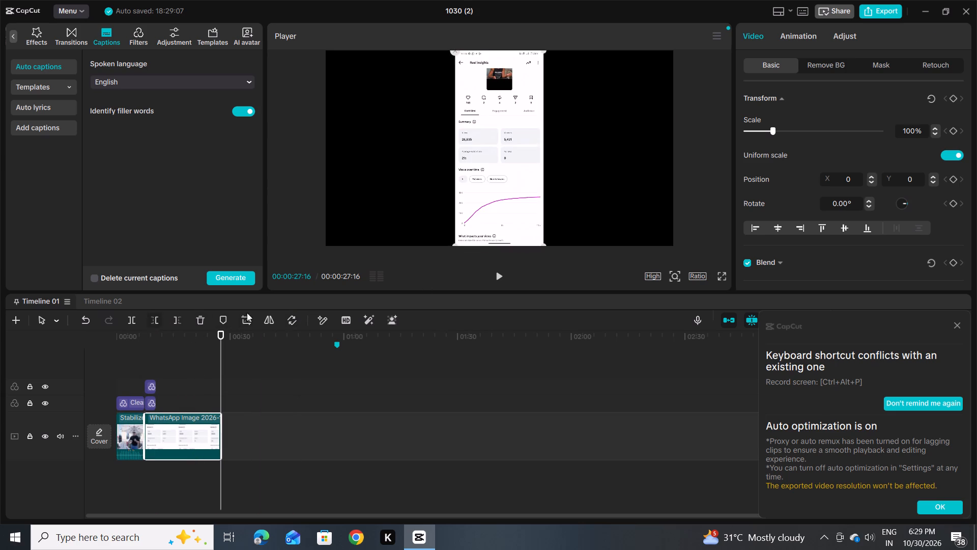
left_click(199, 324)
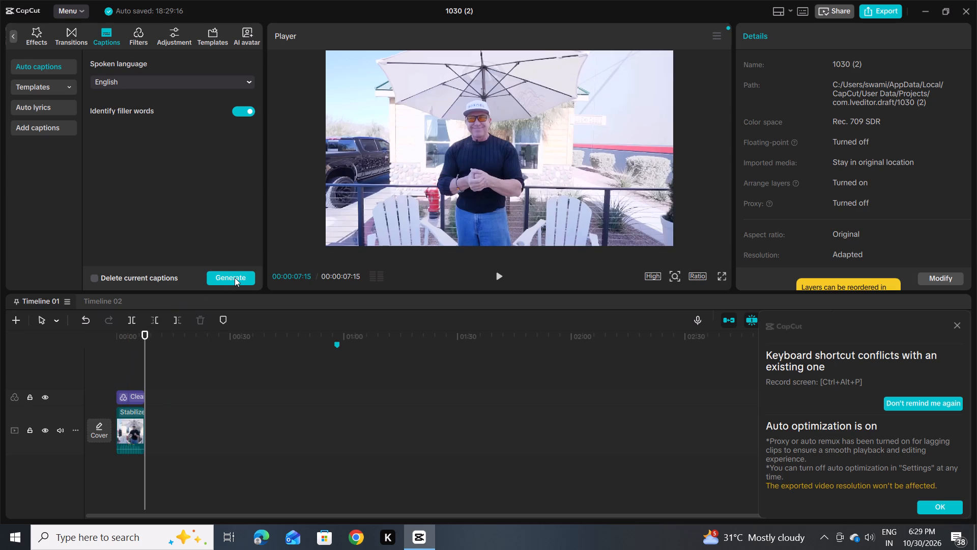
Adjust the end of the remaining video clip so the timeline lasts 00:00:07:11.
left_click(129, 421)
left_click_drag(145, 421, 145, 434)
left_click_drag(145, 434, 135, 433)
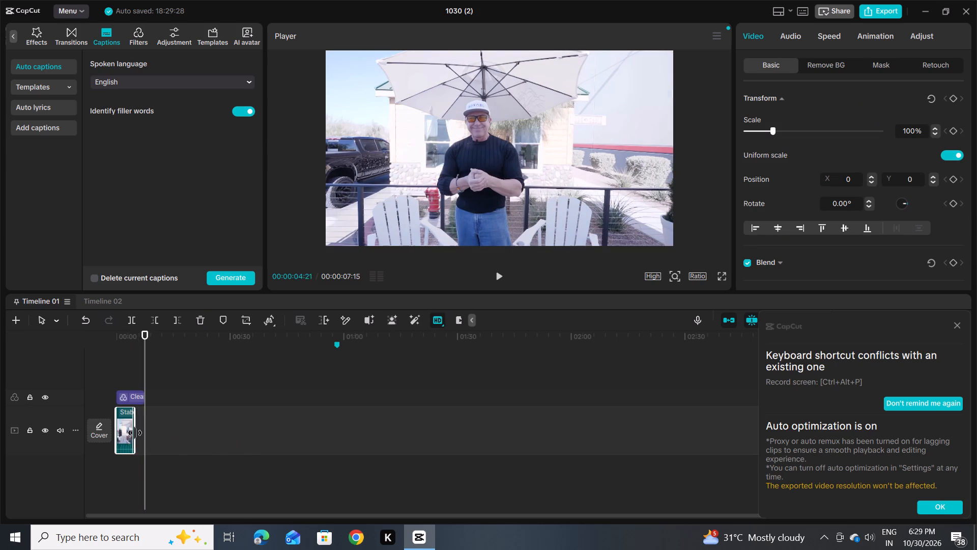
left_click_drag(135, 433, 227, 476)
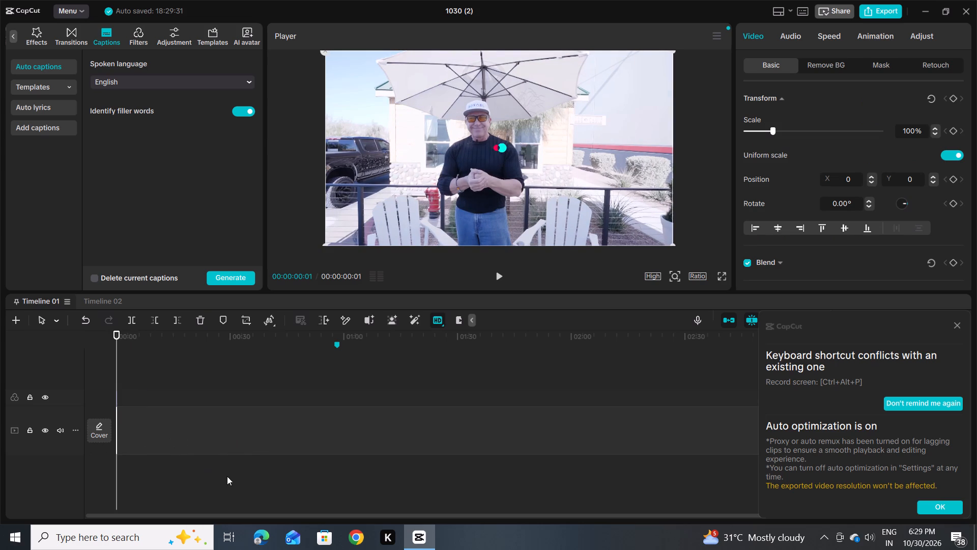
left_click_drag(227, 476, 239, 433)
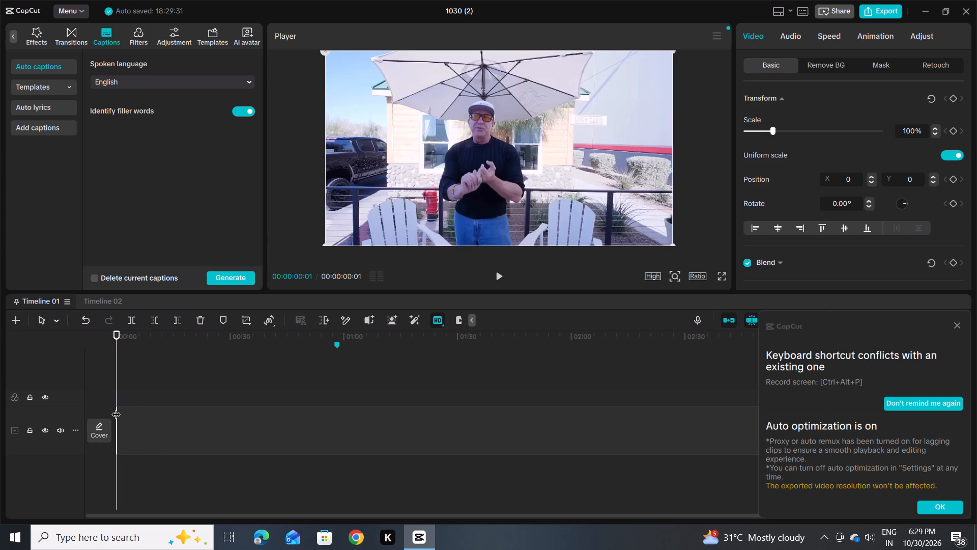
left_click_drag(119, 410, 117, 420)
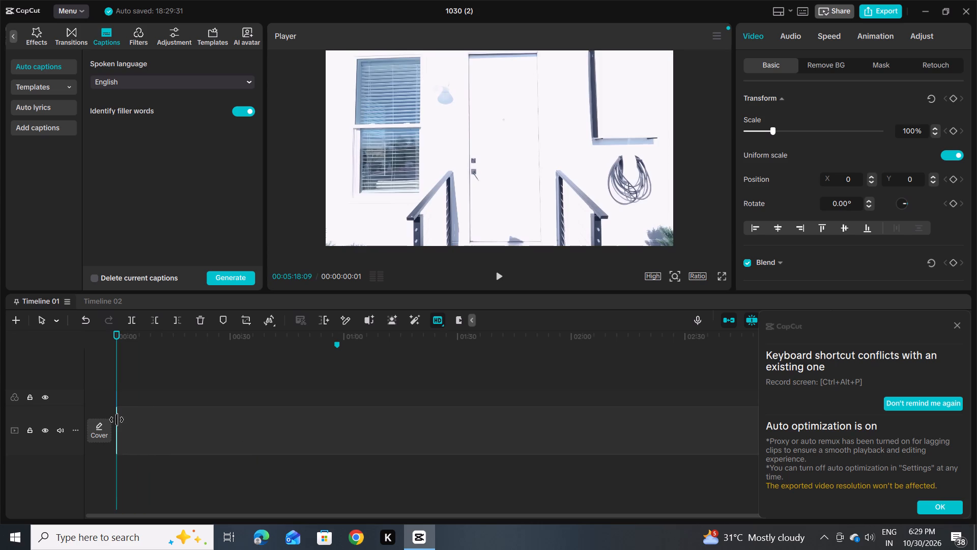
left_click_drag(117, 420, 116, 420)
left_click_drag(116, 420, 104, 434)
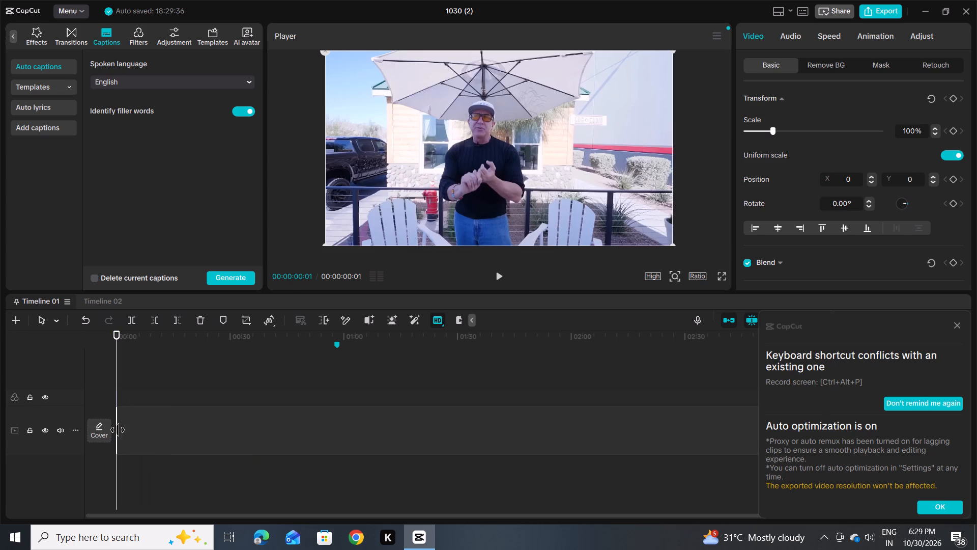
left_click_drag(114, 430, 149, 433)
left_click_drag(149, 433, 263, 461)
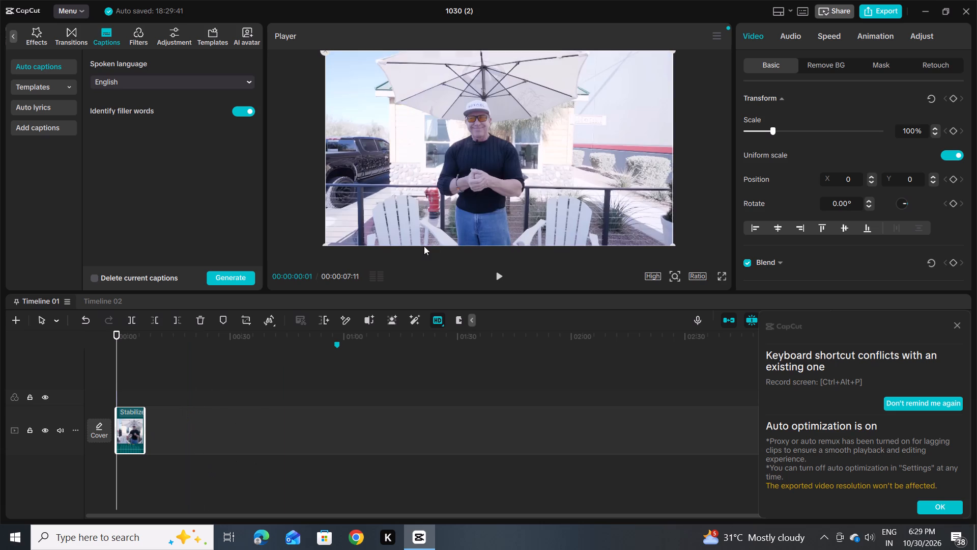
Play the shortened video from the beginning and pause at 00:00:05:18.
left_click(499, 271)
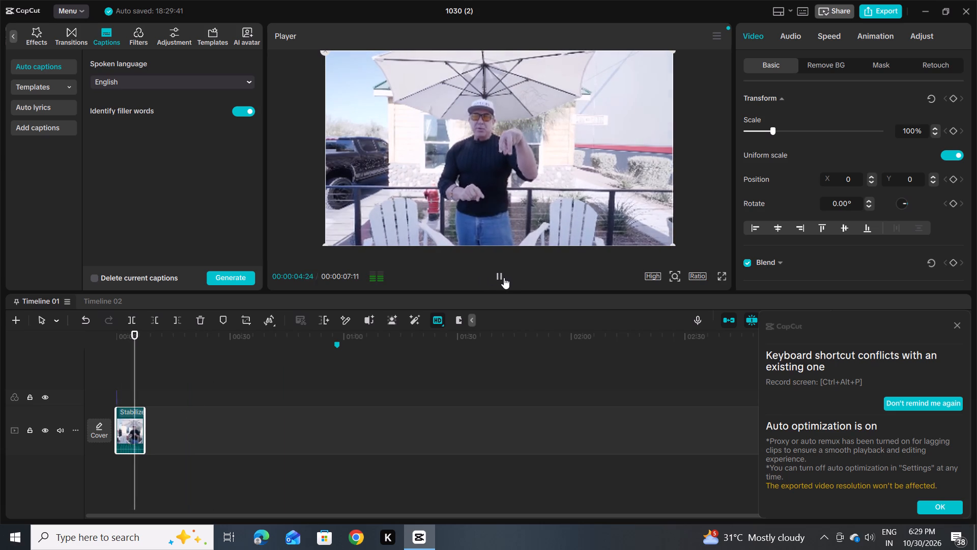
left_click(501, 277)
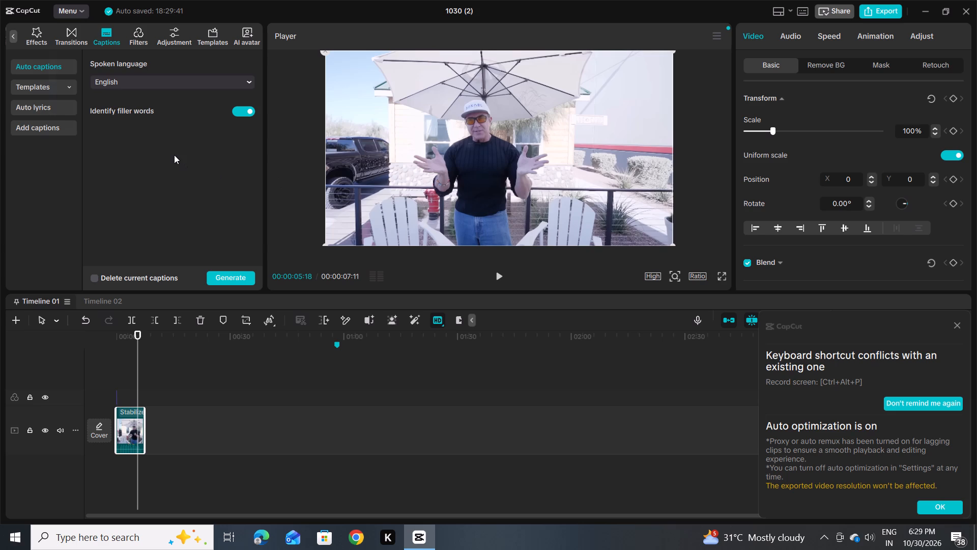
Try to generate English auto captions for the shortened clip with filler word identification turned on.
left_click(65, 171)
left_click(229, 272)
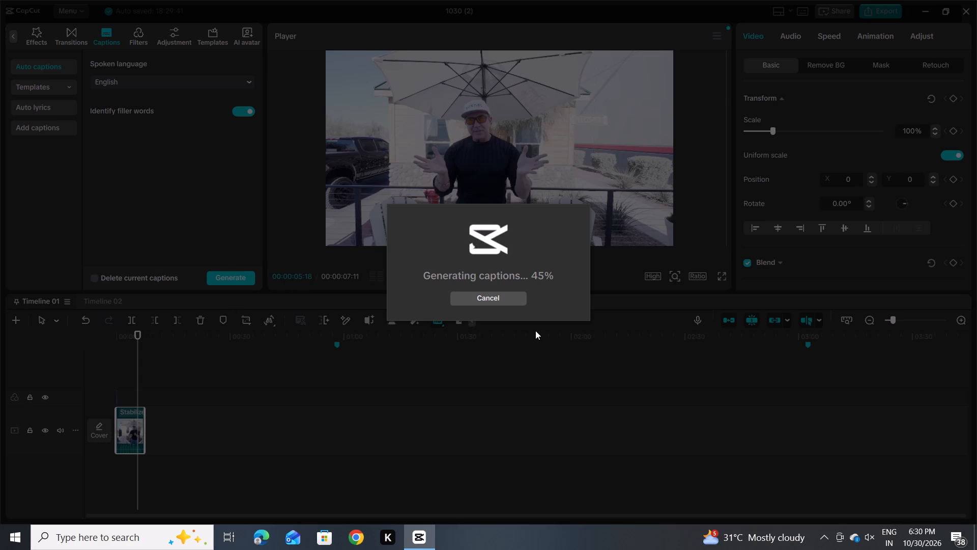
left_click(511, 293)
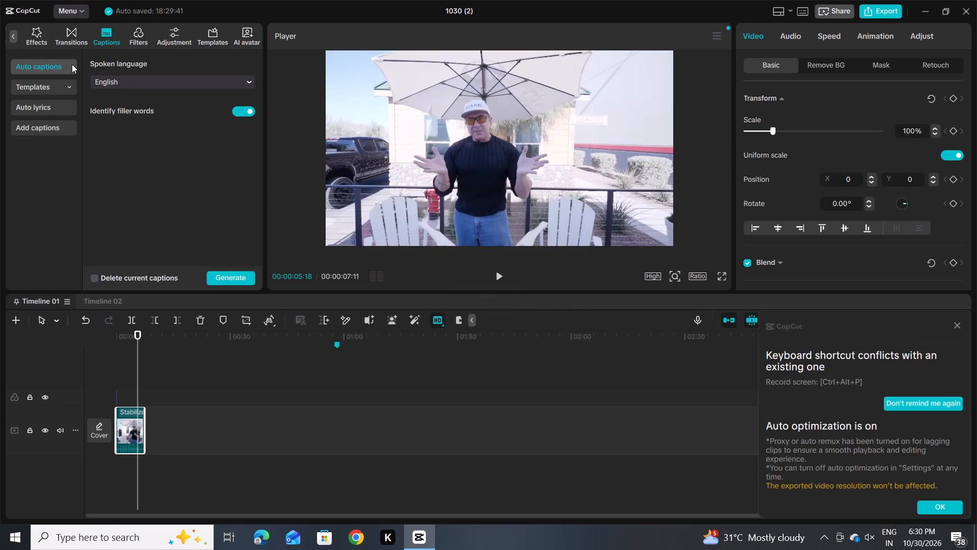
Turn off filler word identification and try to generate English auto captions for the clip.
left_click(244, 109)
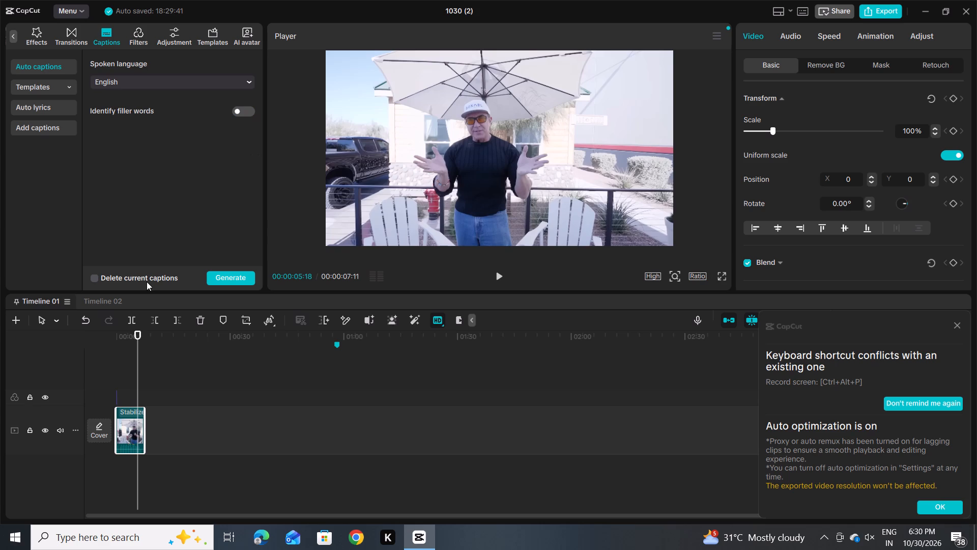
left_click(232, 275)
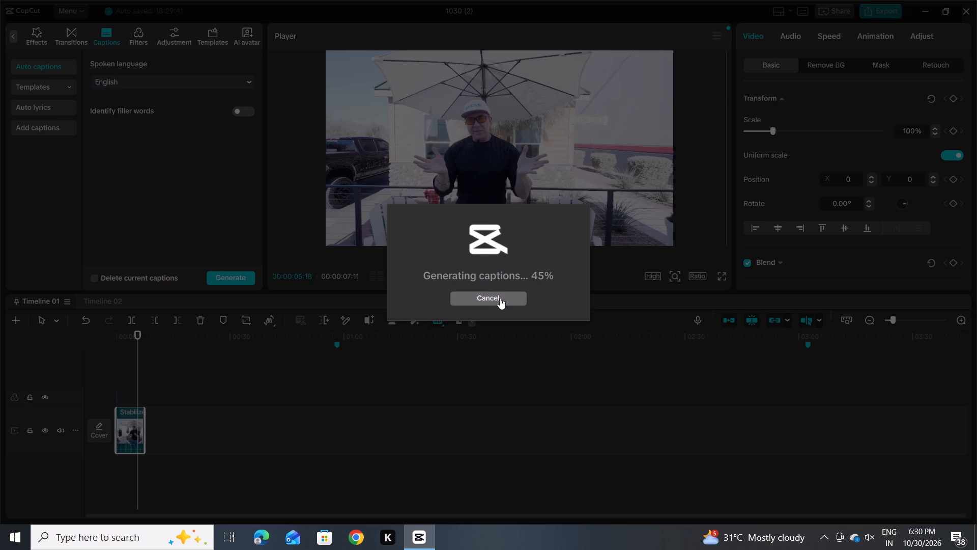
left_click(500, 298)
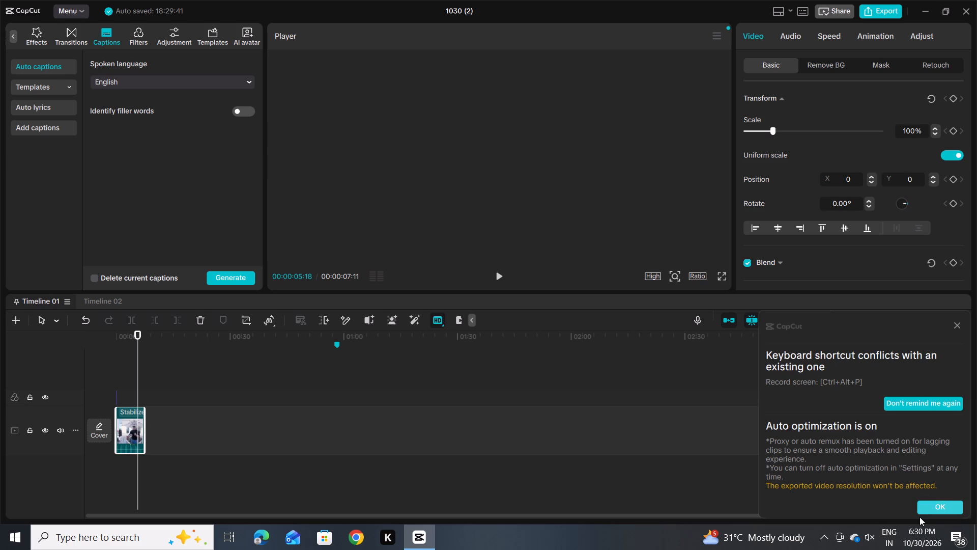
Dismiss the auto optimization notice and stop further reminders about the keyboard shortcut conflict.
left_click(938, 504)
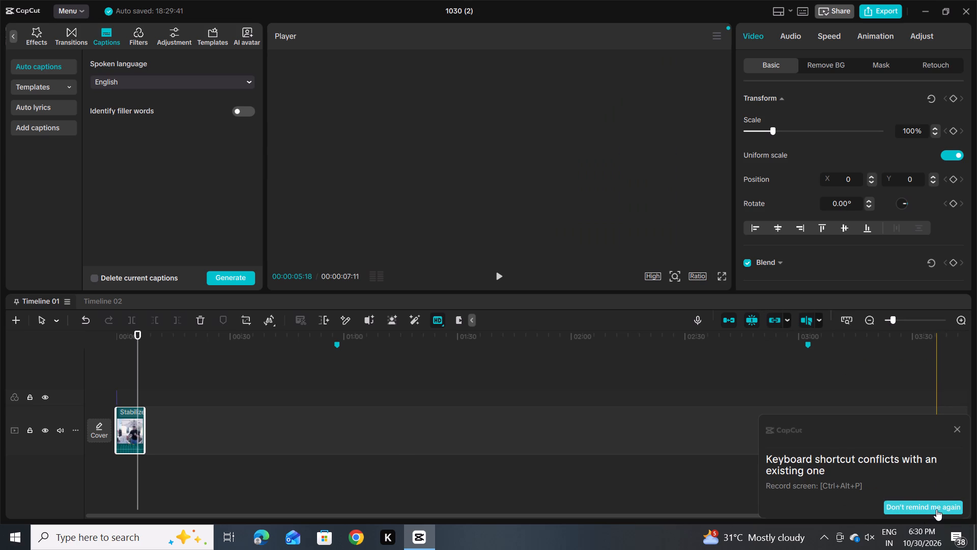
left_click(936, 509)
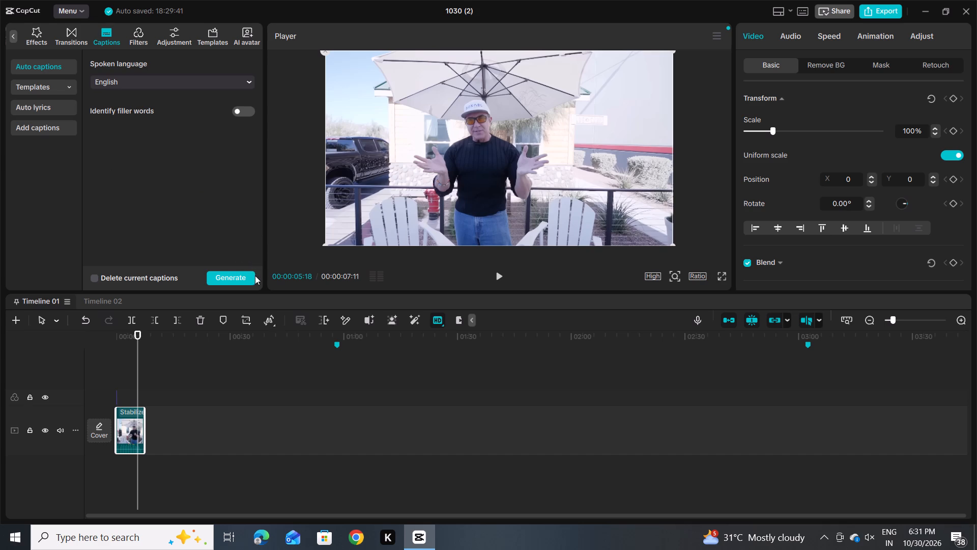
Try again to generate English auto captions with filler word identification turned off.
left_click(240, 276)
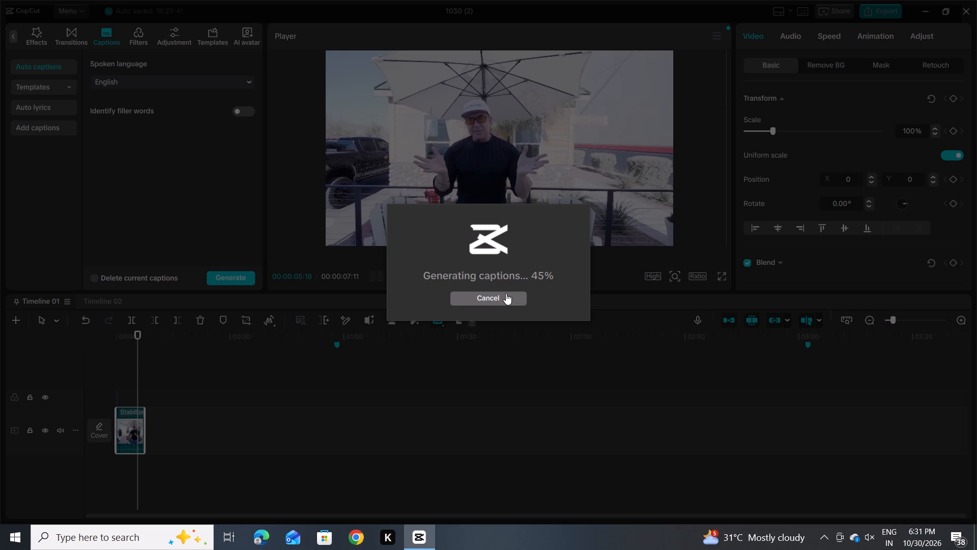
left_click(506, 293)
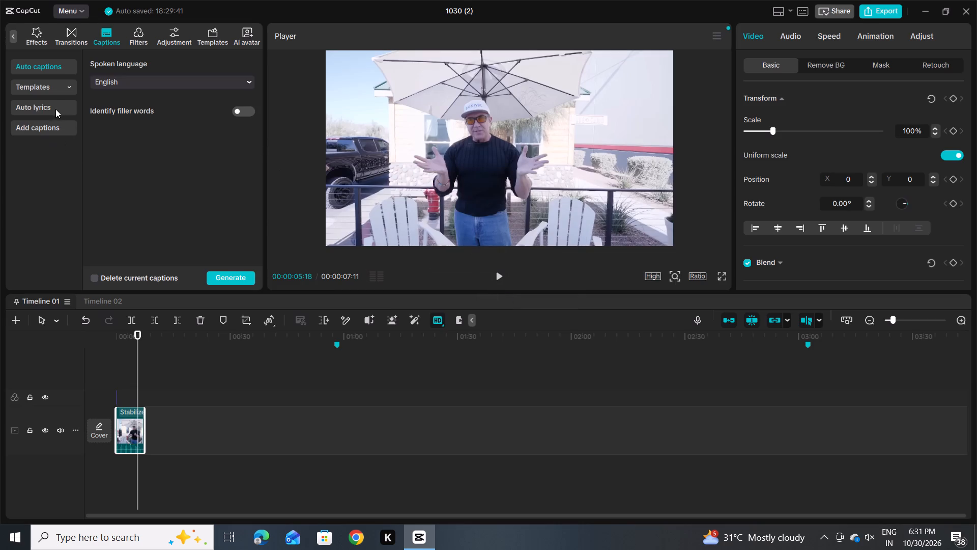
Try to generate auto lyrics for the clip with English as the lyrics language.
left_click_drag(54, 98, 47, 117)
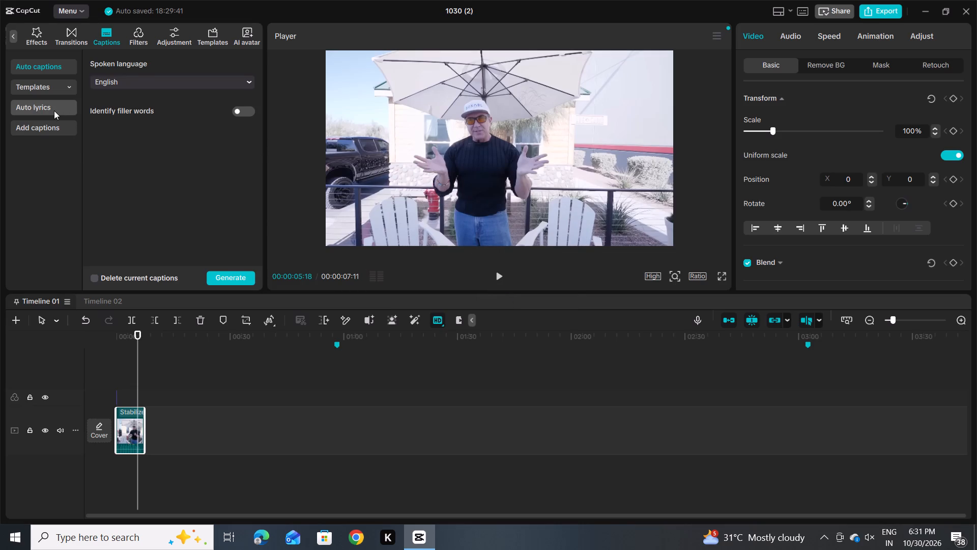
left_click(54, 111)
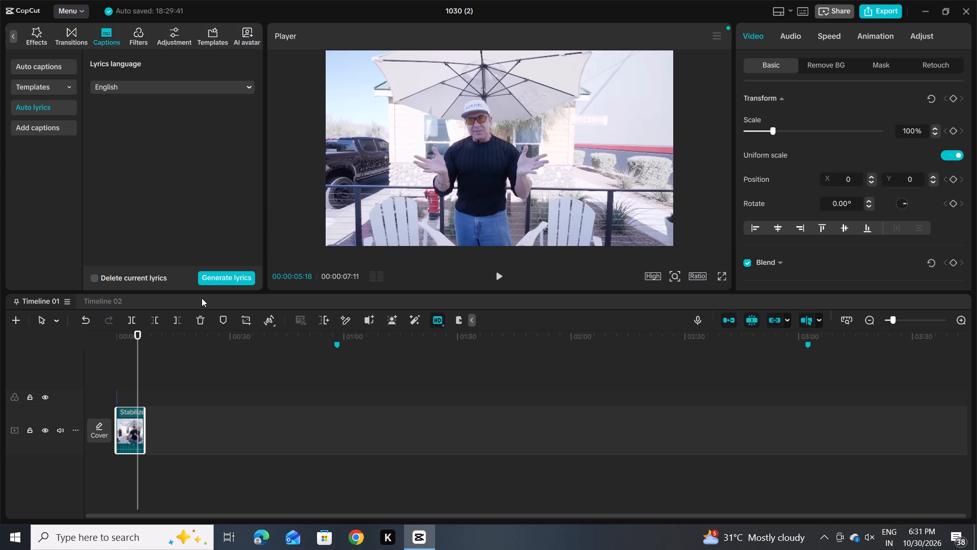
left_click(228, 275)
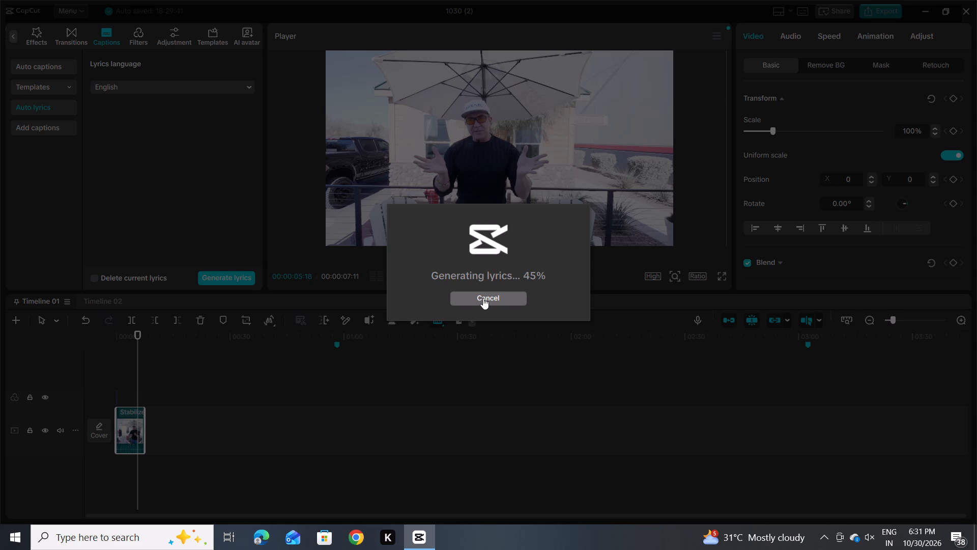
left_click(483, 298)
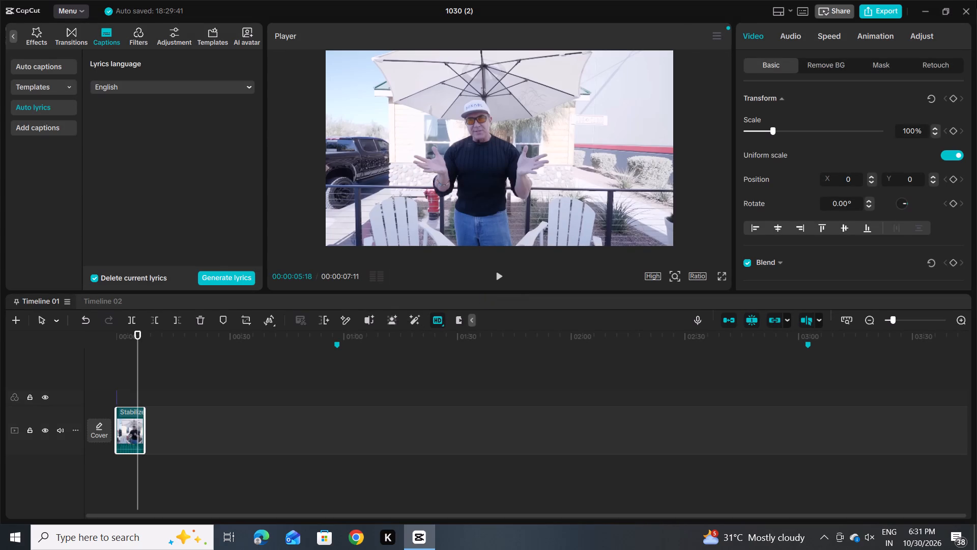
Close the 1030 (2) project and return to the home screen.
left_click(963, 5)
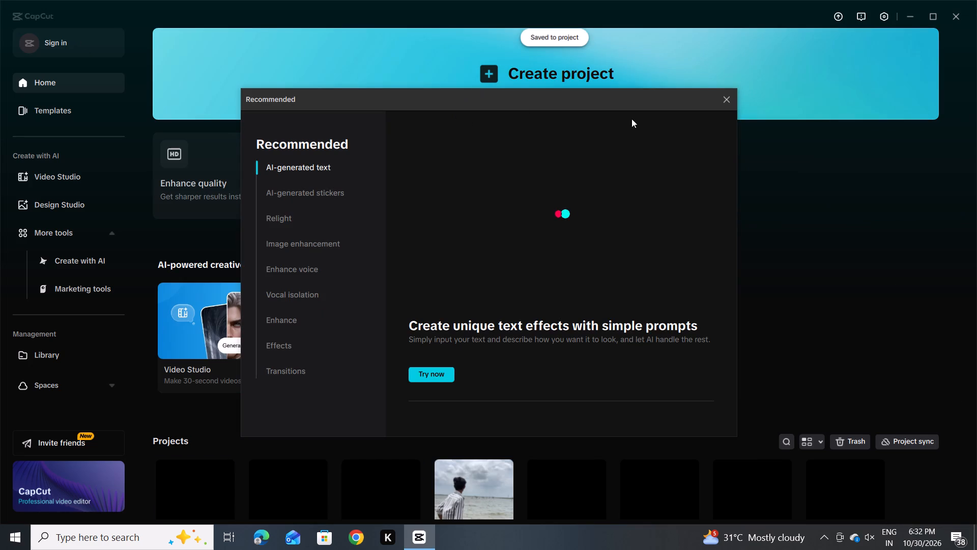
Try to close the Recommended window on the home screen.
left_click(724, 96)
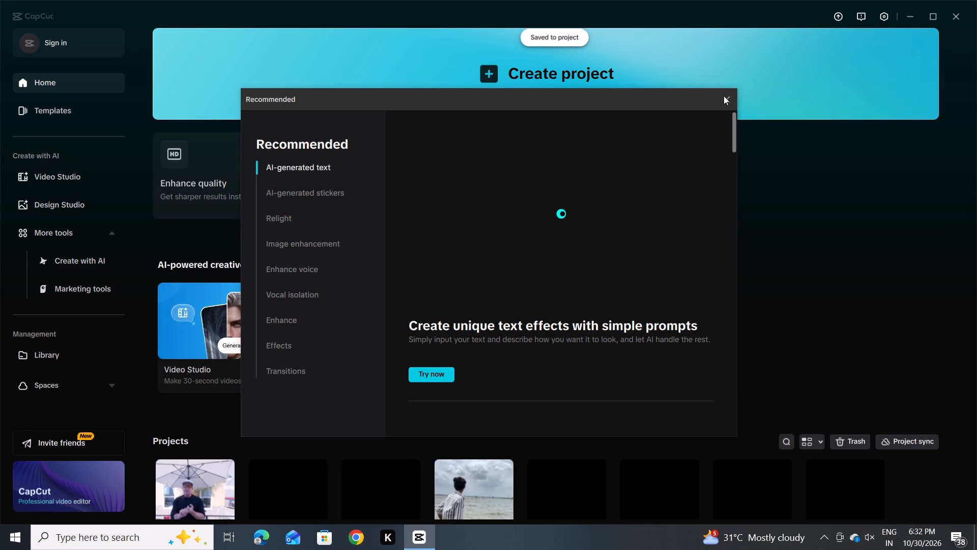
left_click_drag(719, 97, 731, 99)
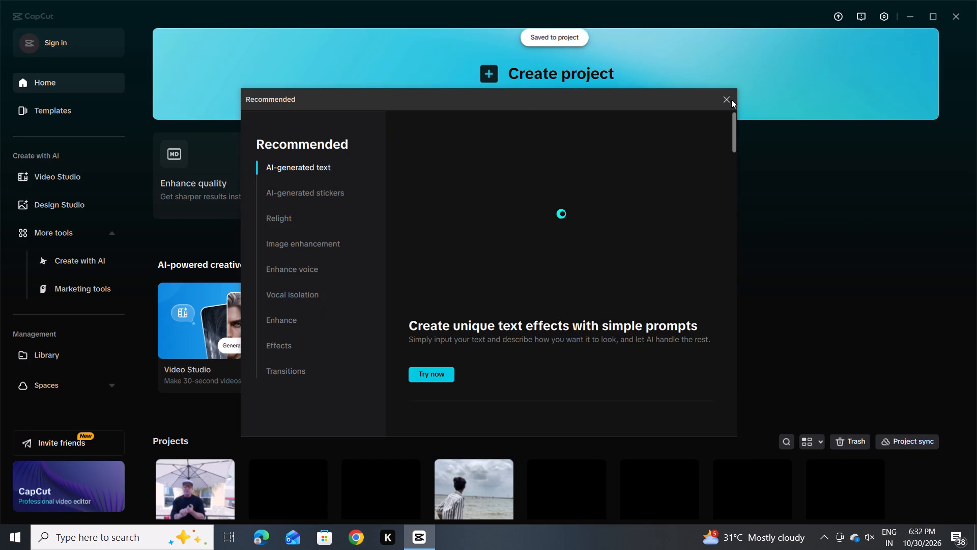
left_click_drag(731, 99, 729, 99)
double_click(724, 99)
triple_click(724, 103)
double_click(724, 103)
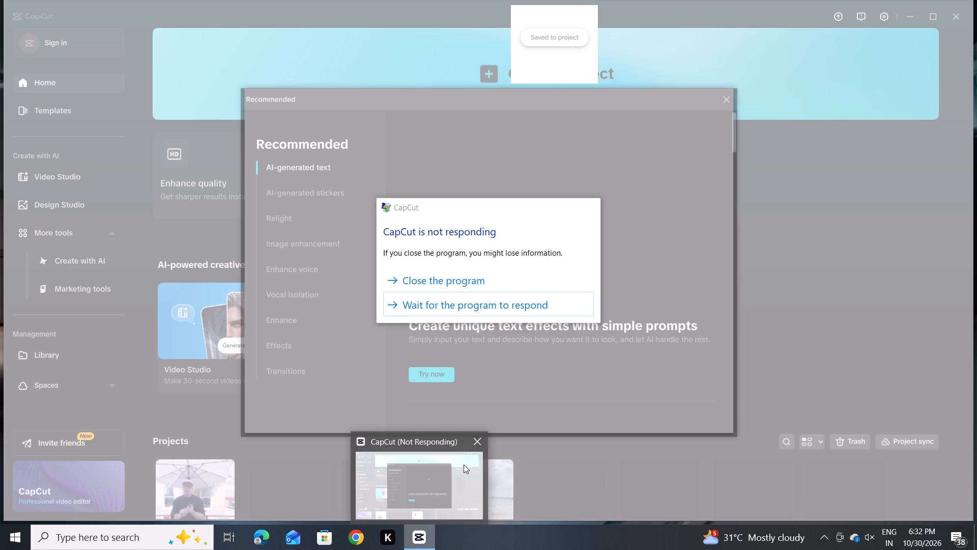
Close the unresponsive CapCut program and return to the desktop.
left_click(480, 442)
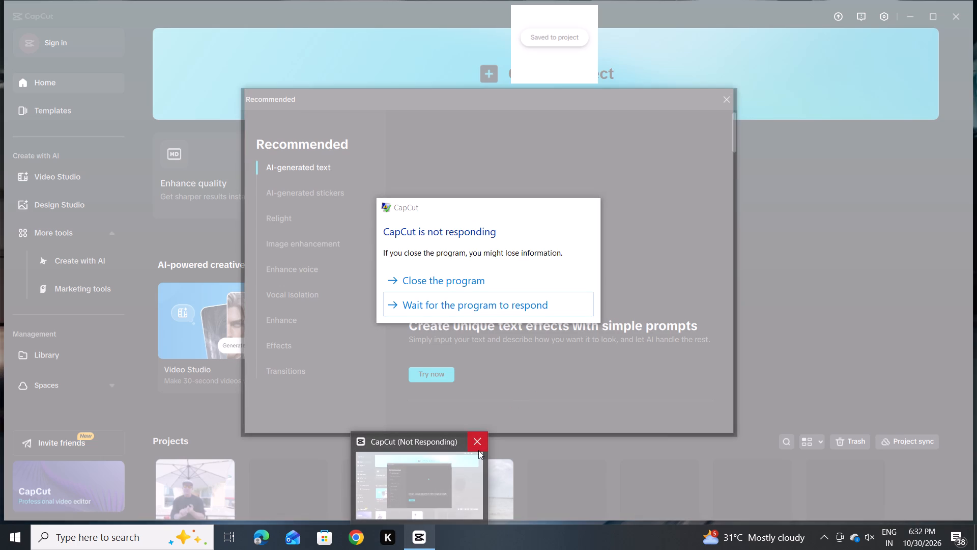
left_click(478, 450)
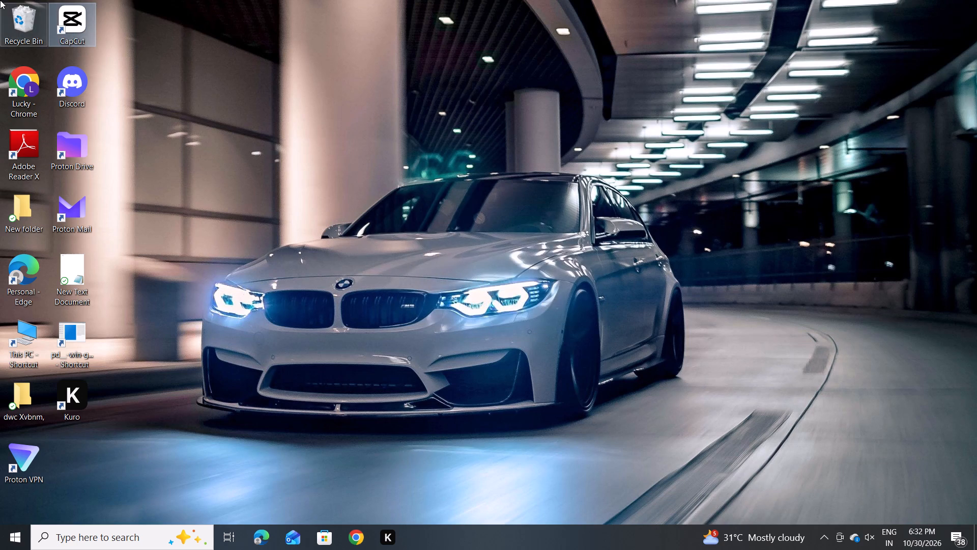
Relaunch CapCut from the desktop.
double_click(73, 14)
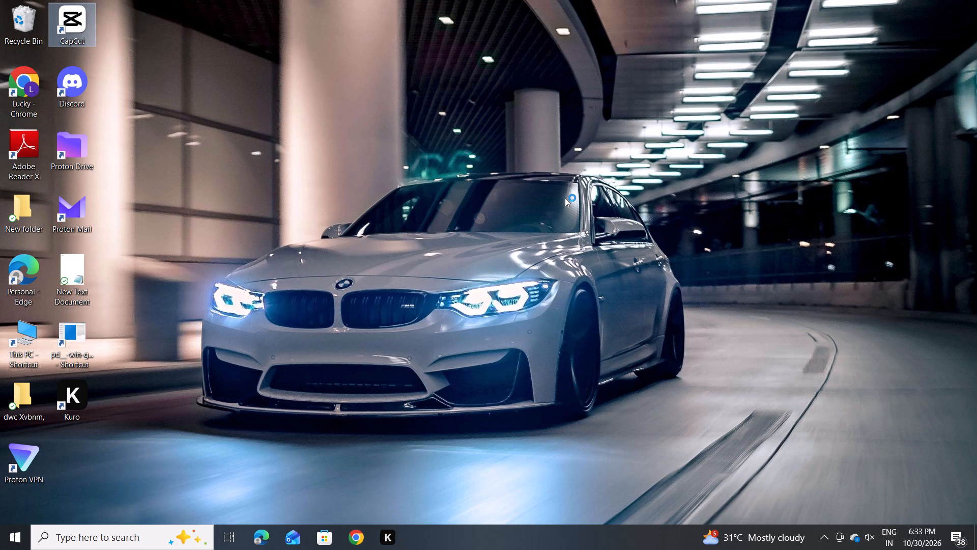
right_click(626, 190)
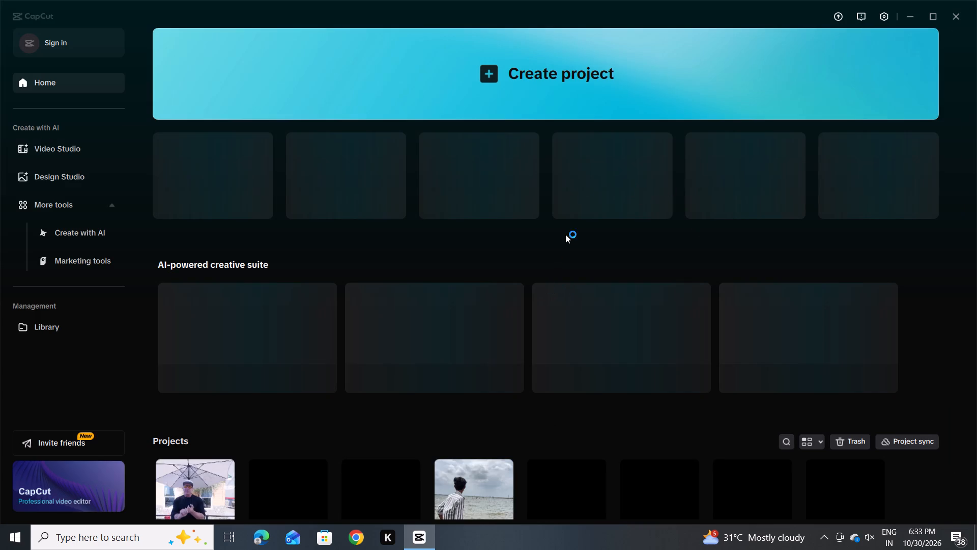
Move the project 0809 (5) to the trash.
scroll(619, 240, "down", 3)
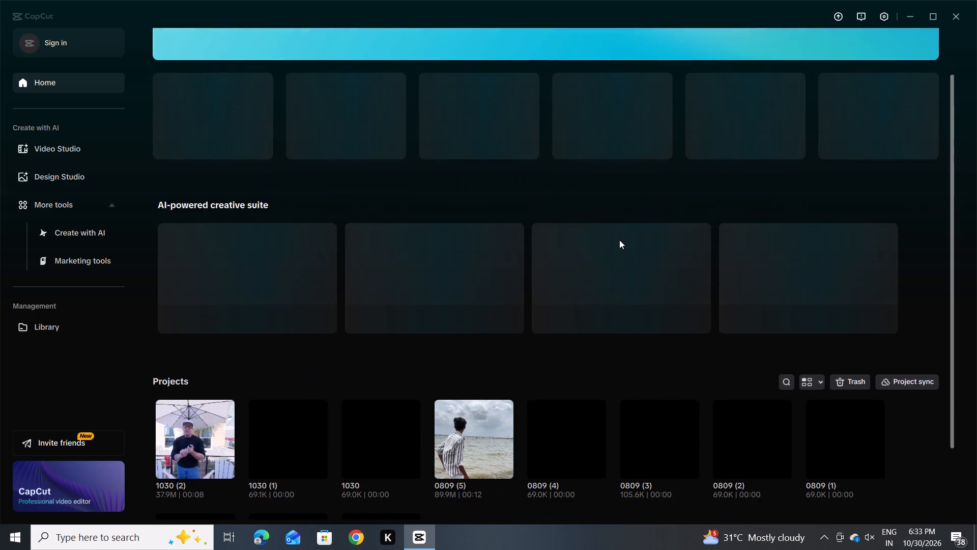
scroll(631, 202, "down", 10)
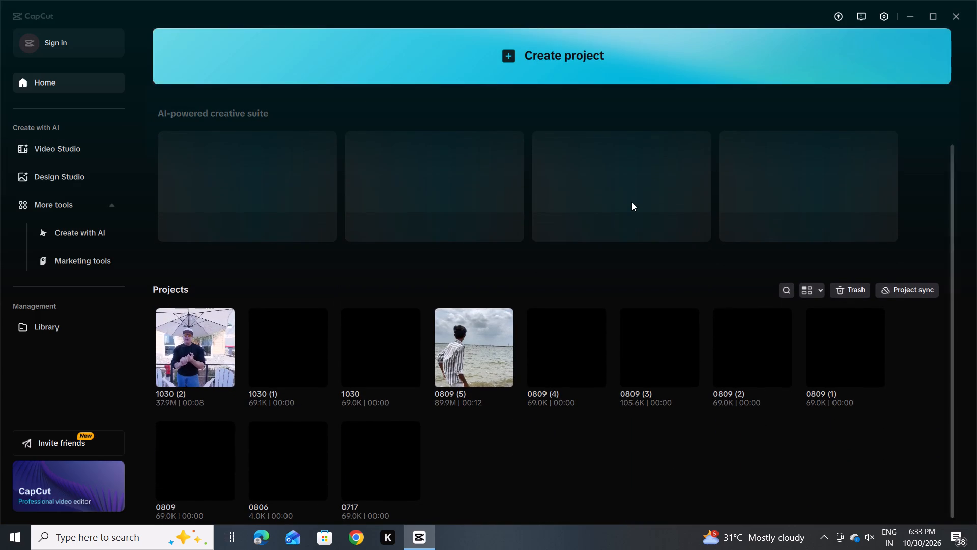
scroll(515, 276, "down", 2)
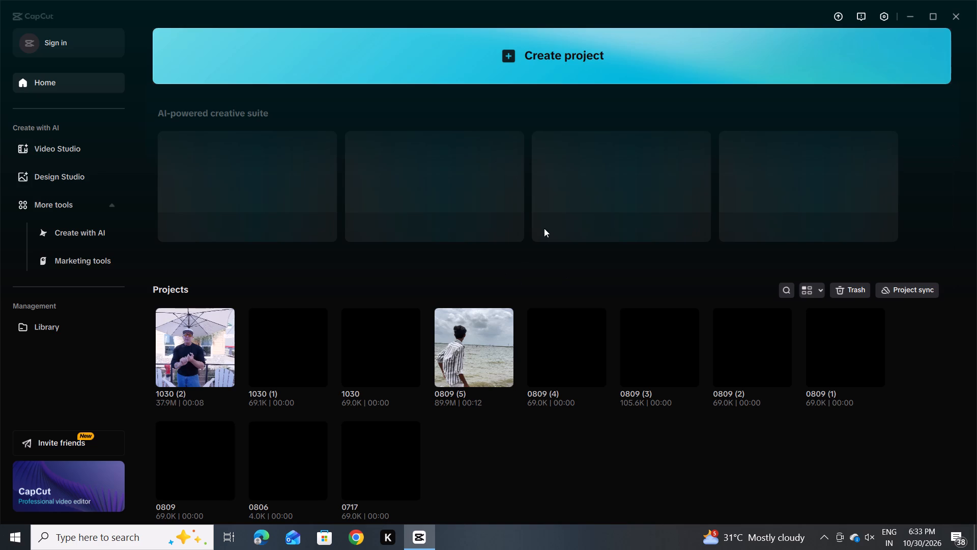
scroll(538, 319, "down", 2)
scroll(560, 270, "down", 6)
scroll(588, 239, "down", 2)
left_click(505, 377)
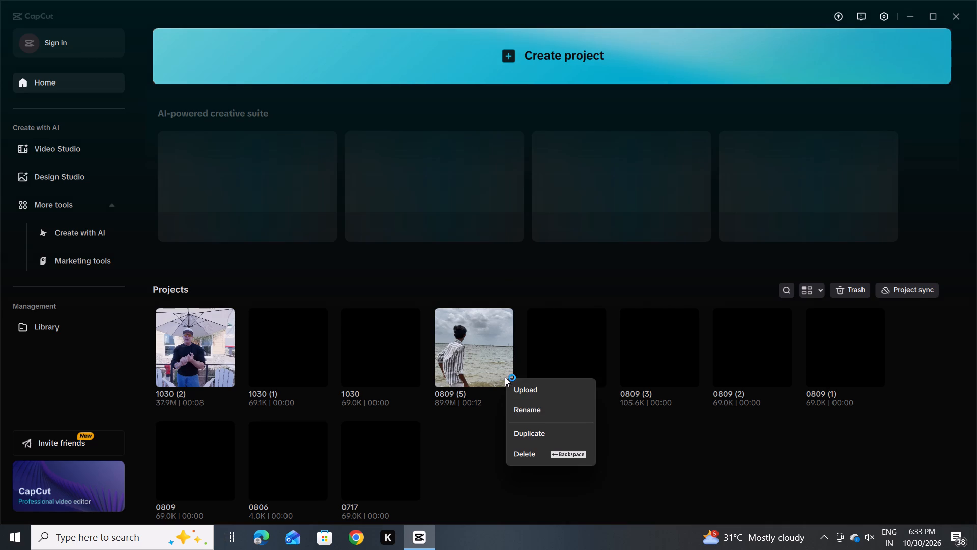
left_click(534, 451)
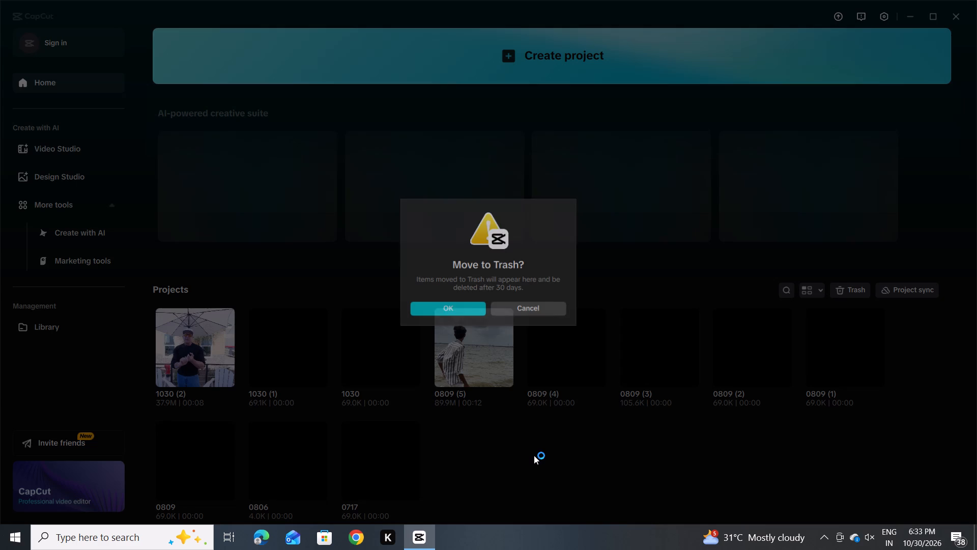
left_click(466, 306)
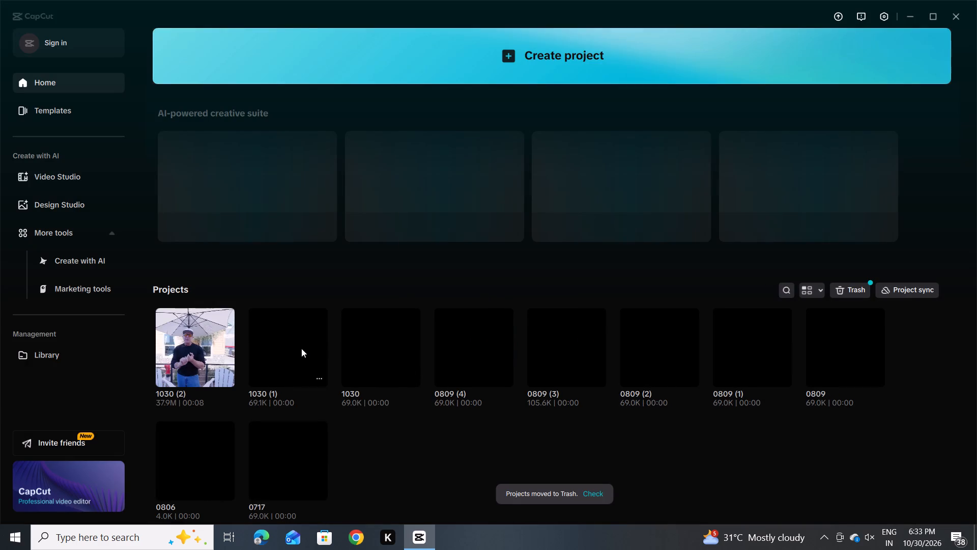
Open the project 1030 (1) for editing.
double_click(280, 358)
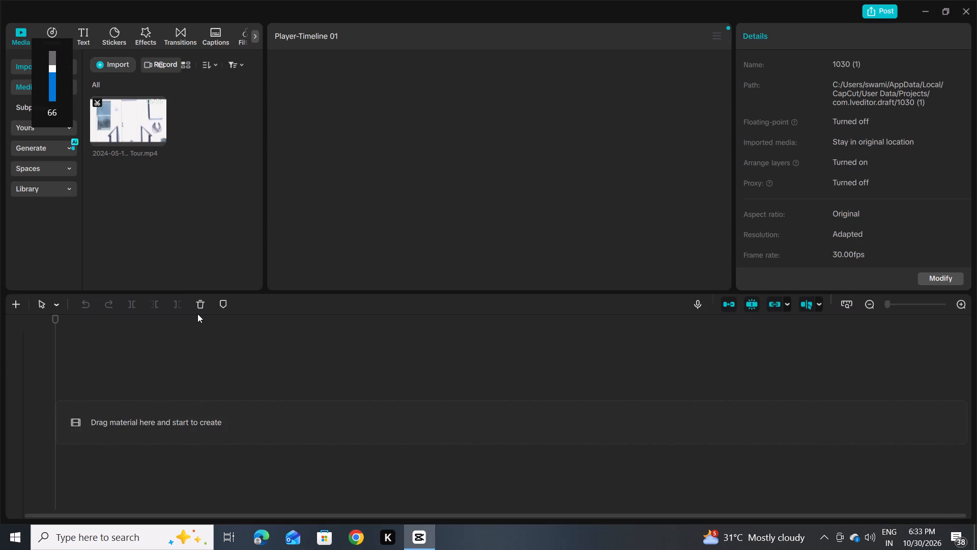
Preview the imported BOXABL Casita Tour video and add it to the timeline.
left_click(105, 113)
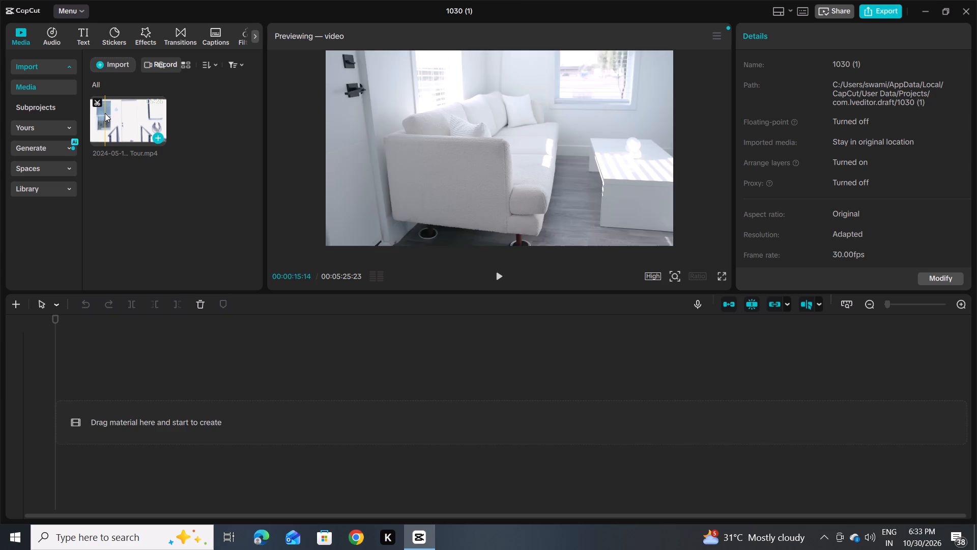
left_click(158, 138)
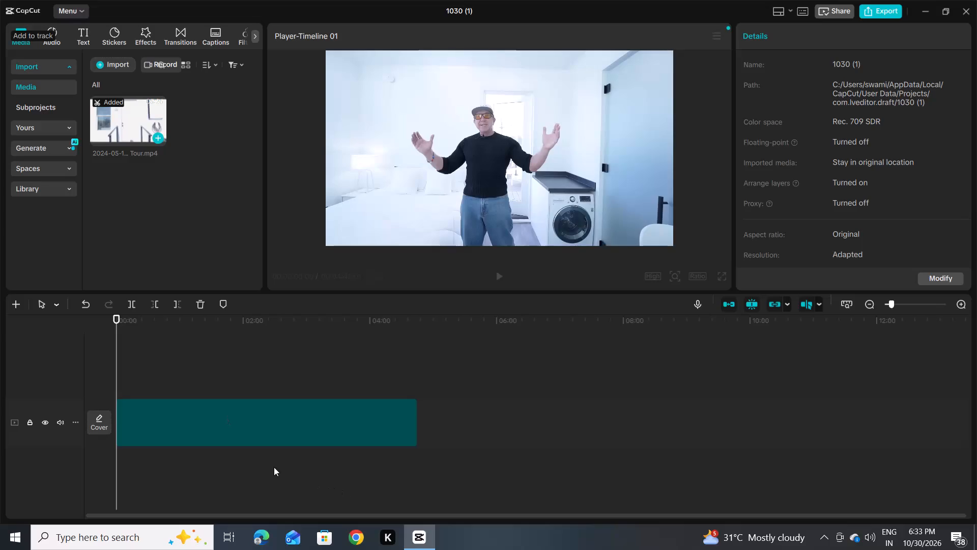
Place the playhead at 00:01:23:00 and remove the part of the tour clip before it.
left_click(188, 427)
left_click(202, 417)
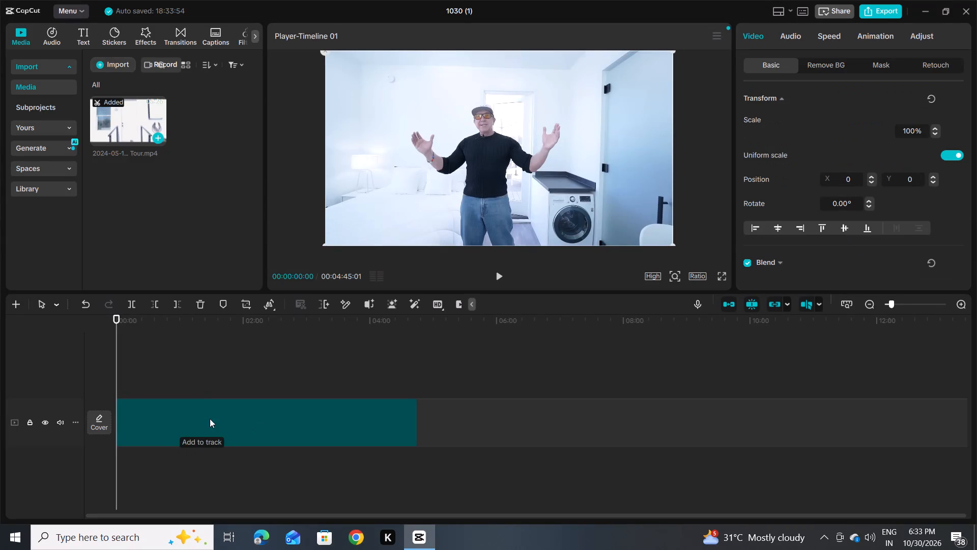
left_click(201, 424)
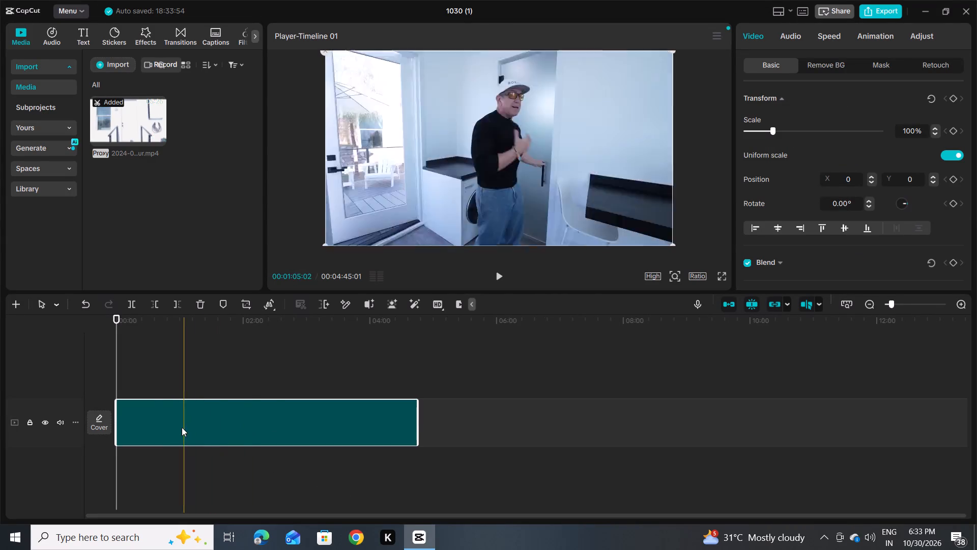
left_click(188, 427)
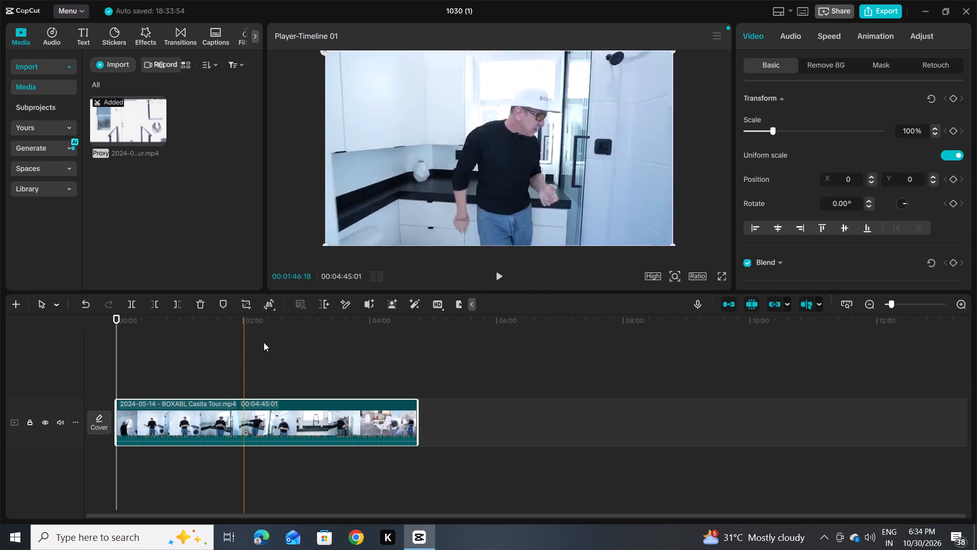
left_click(210, 415)
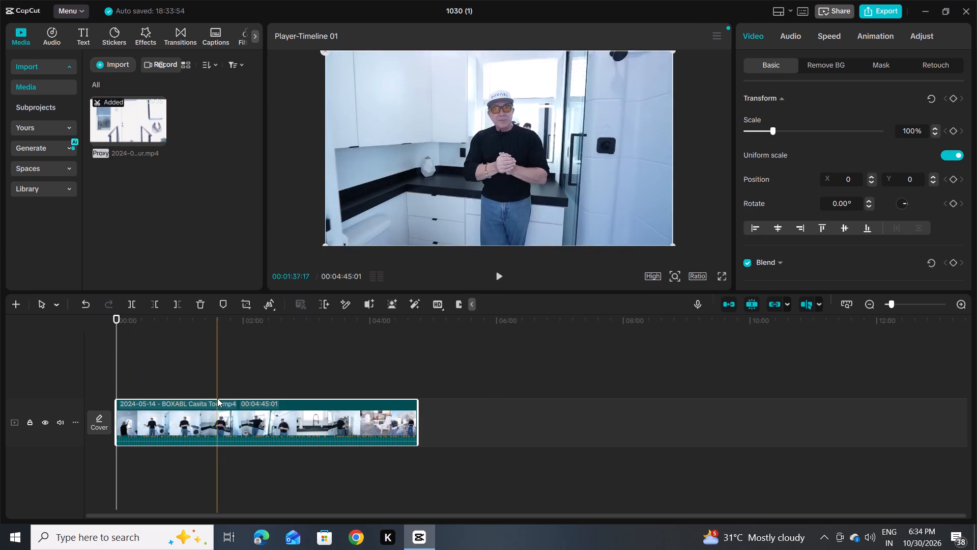
left_click_drag(220, 363, 241, 324)
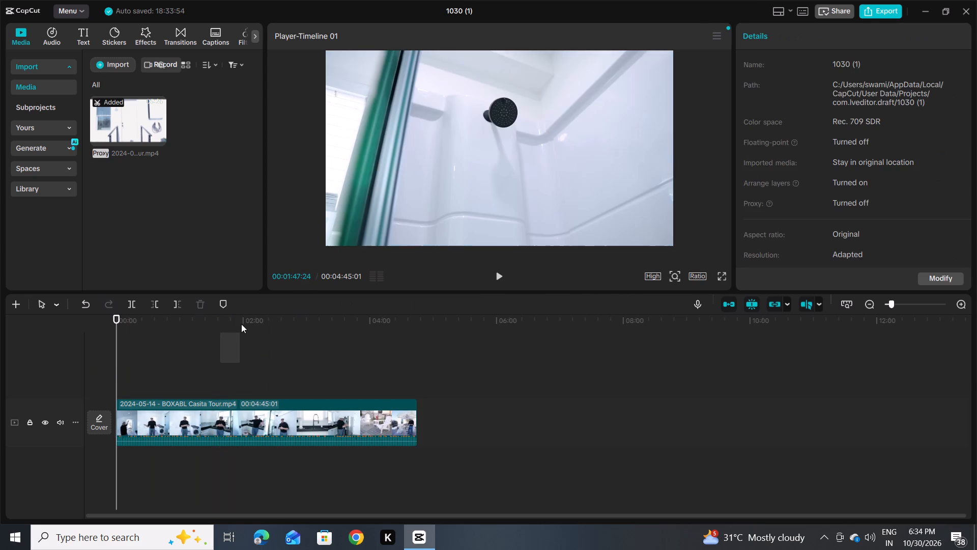
left_click_drag(241, 324, 212, 373)
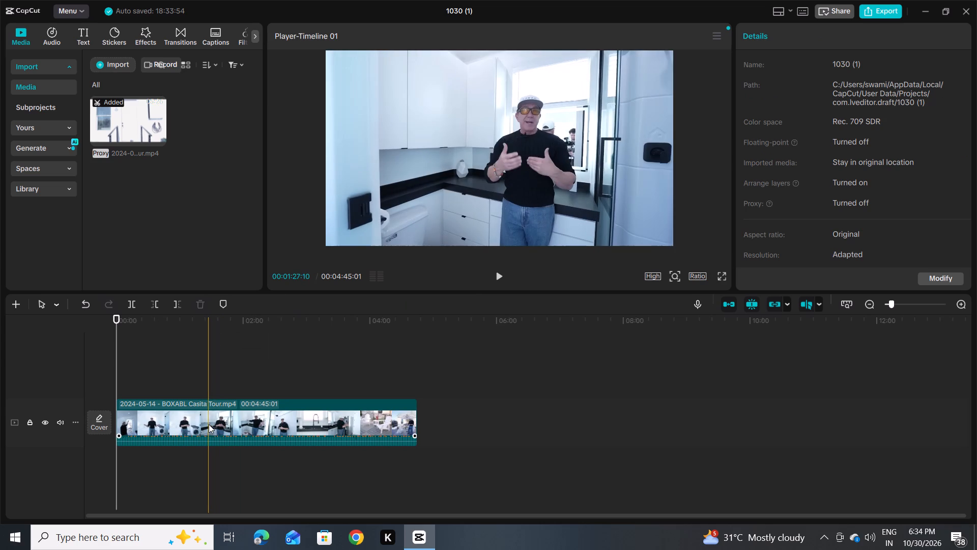
double_click(204, 352)
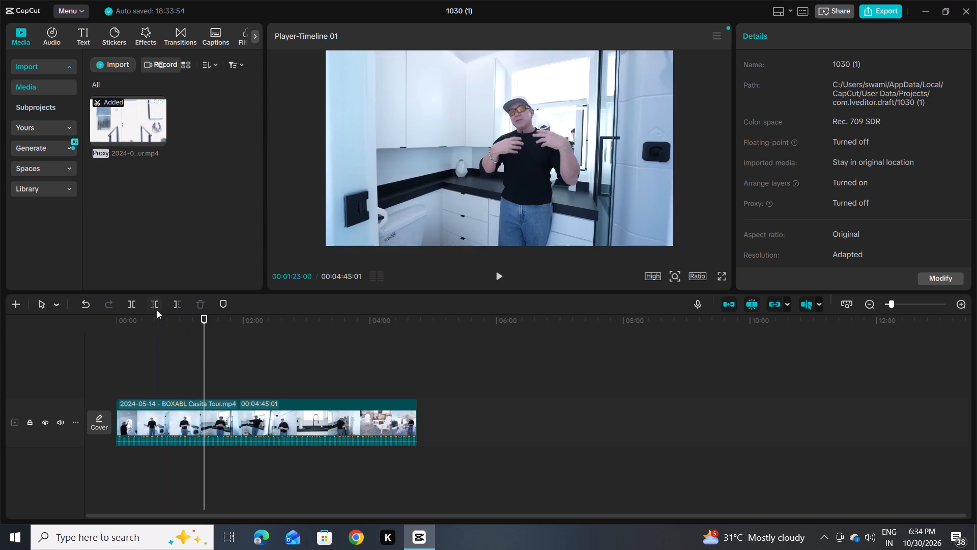
left_click(157, 308)
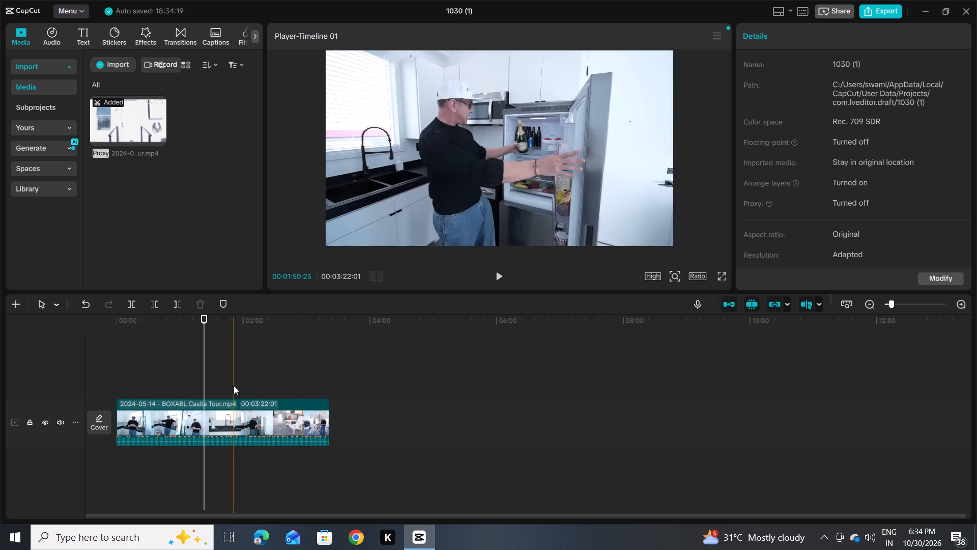
Select the shortened tour clip and again remove everything before the playhead at 00:01:23:00.
left_click(219, 420)
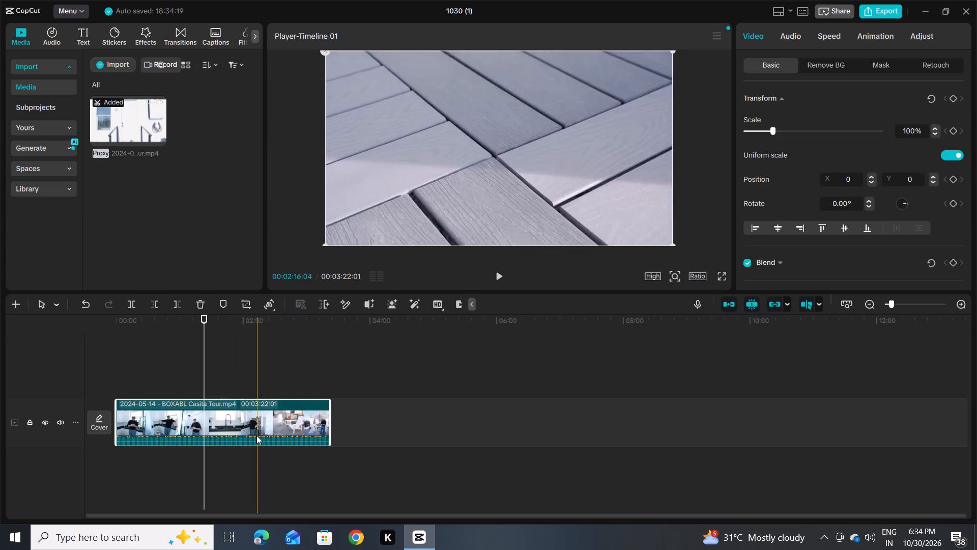
left_click(254, 435)
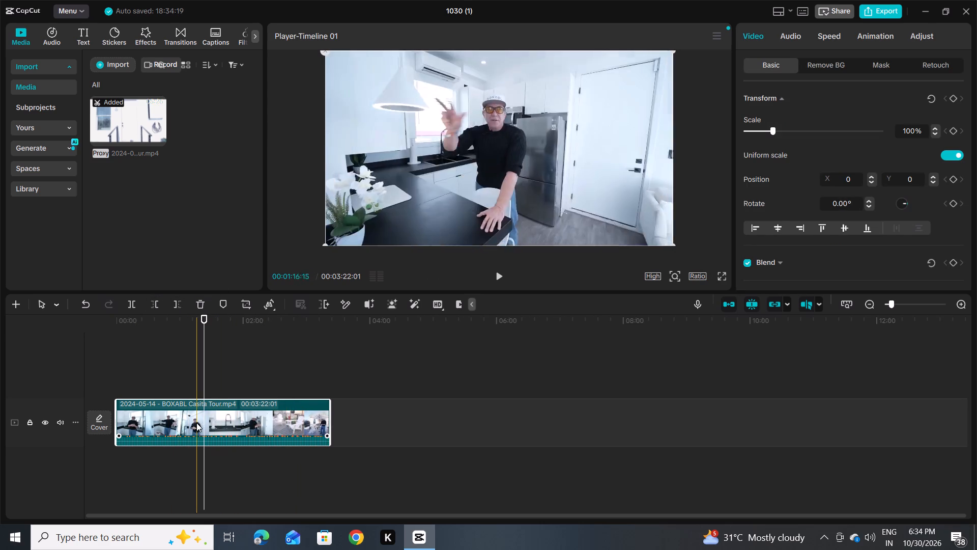
left_click(195, 421)
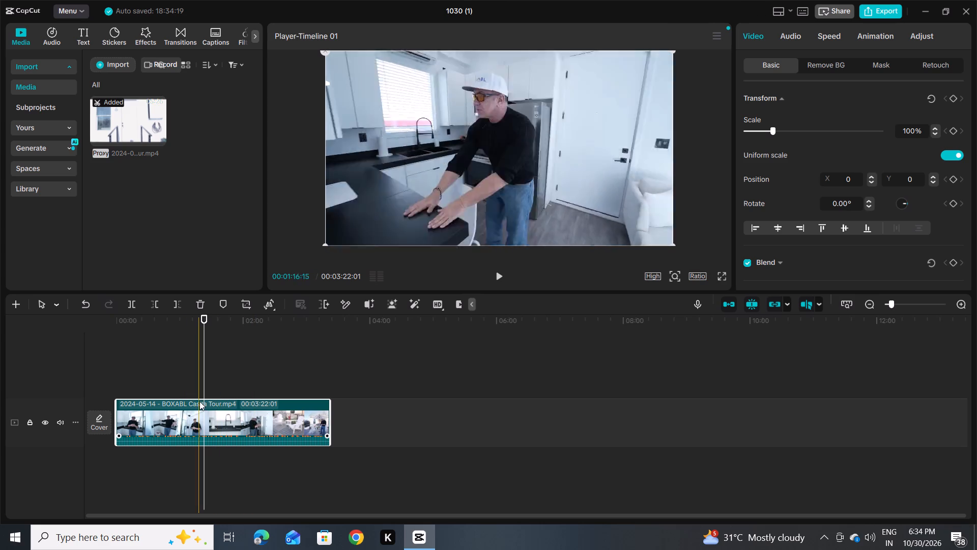
left_click(203, 402)
left_click(191, 420)
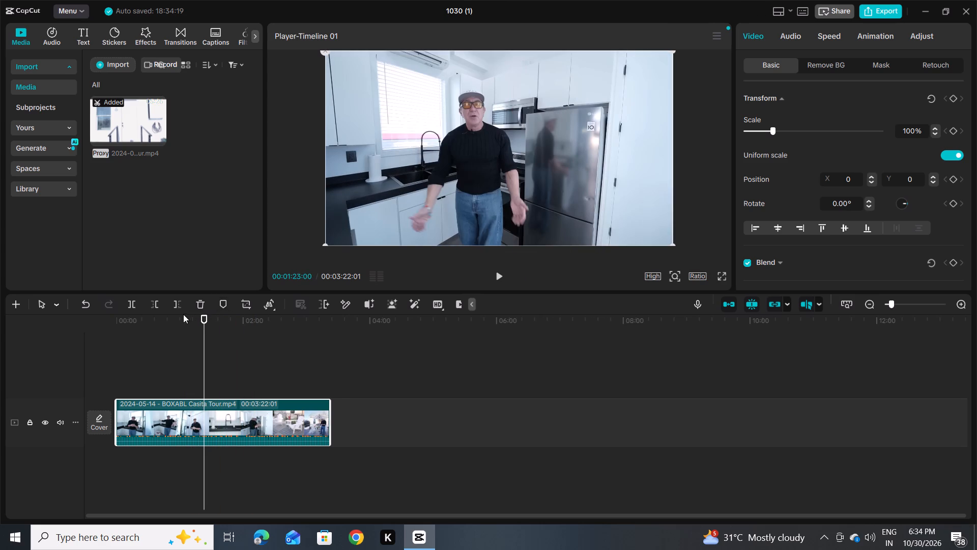
left_click(160, 299)
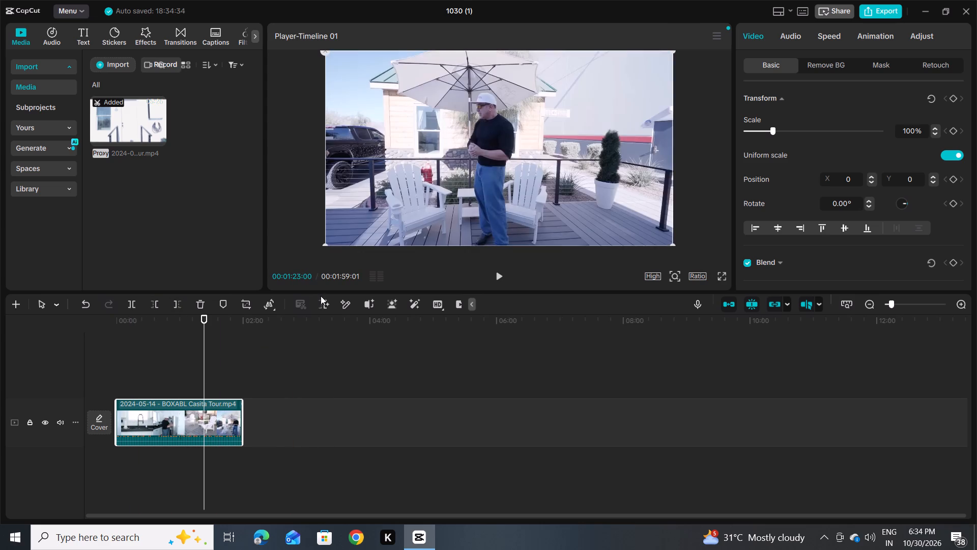
Move the playhead to 00:00:34:24 and remove the part of the tour clip before it.
left_click(149, 423)
left_click_drag(203, 321, 153, 339)
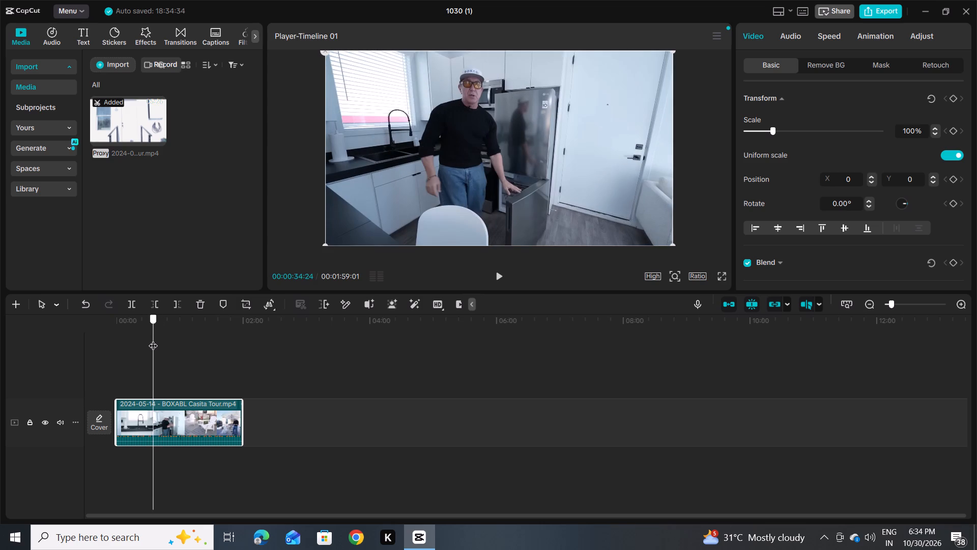
left_click_drag(153, 339, 153, 339)
left_click(155, 301)
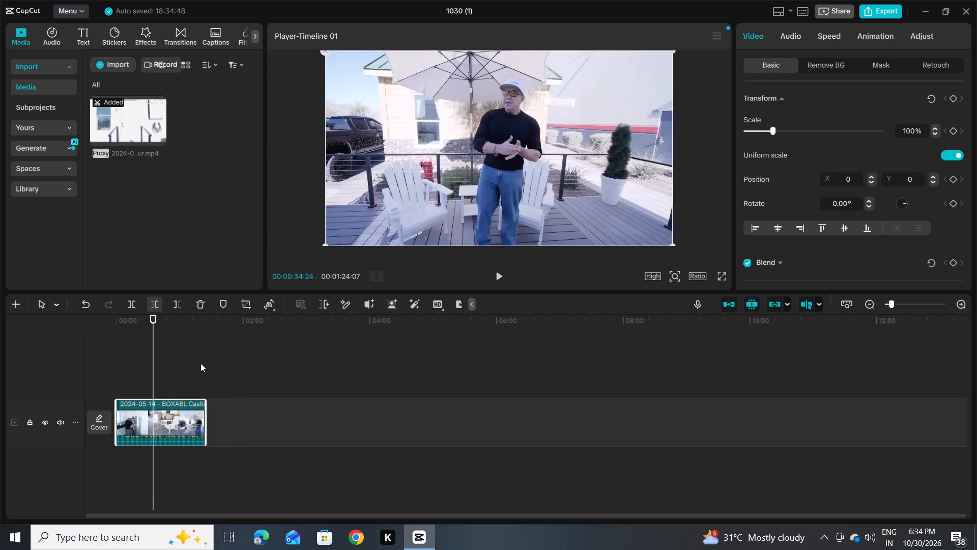
Remove the part of the remaining tour clip before the playhead at 00:00:34:24 once more.
left_click(184, 437)
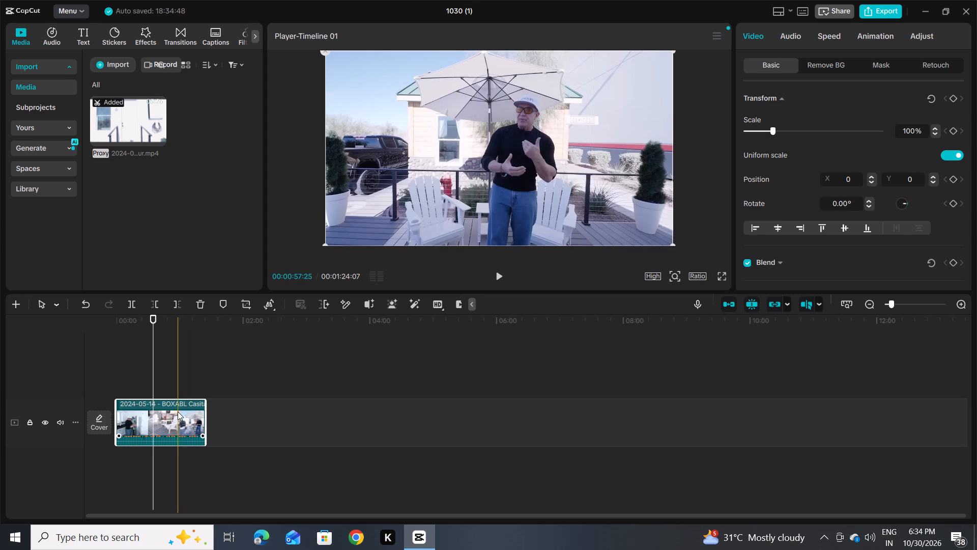
left_click(178, 411)
left_click(180, 408)
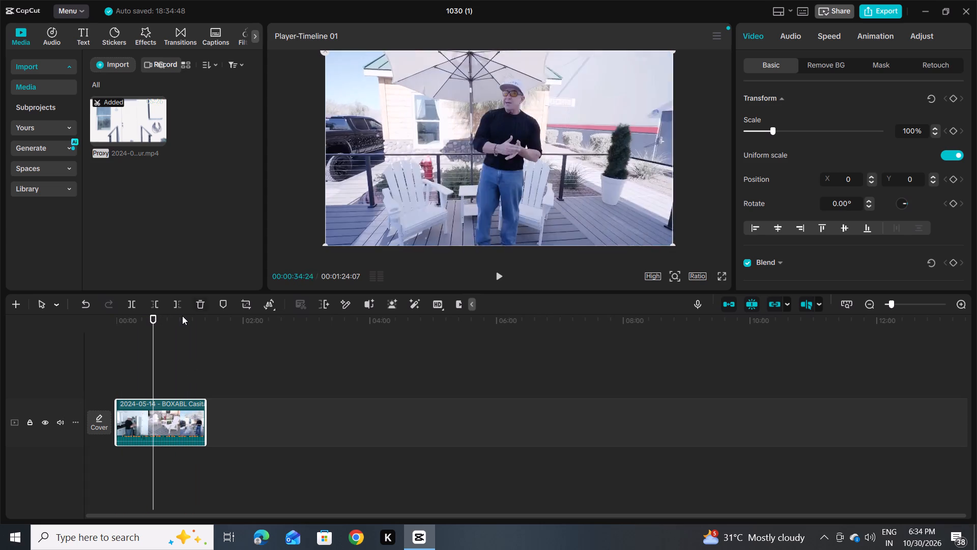
left_click(161, 302)
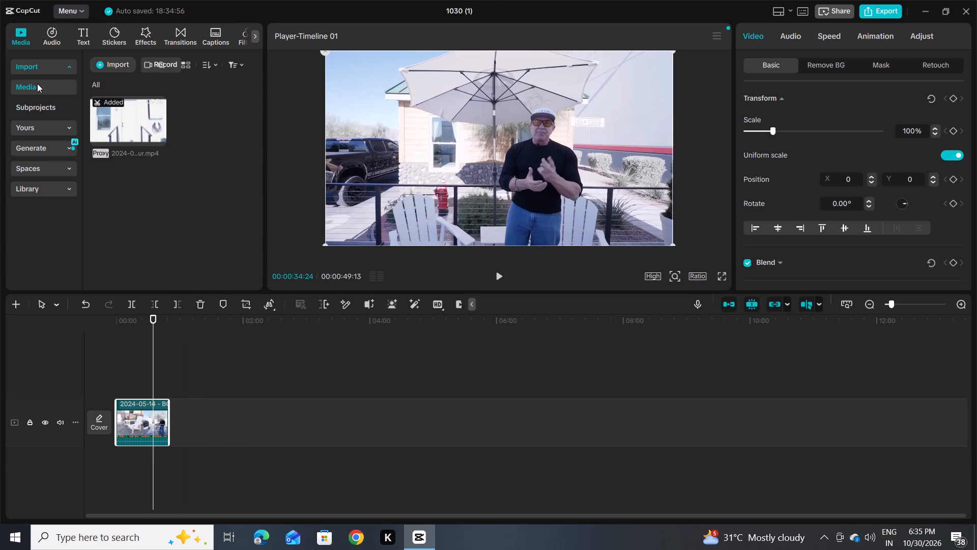
Look through the AI image generator, imported media, favorites and spaces sections of the media library.
left_click(39, 144)
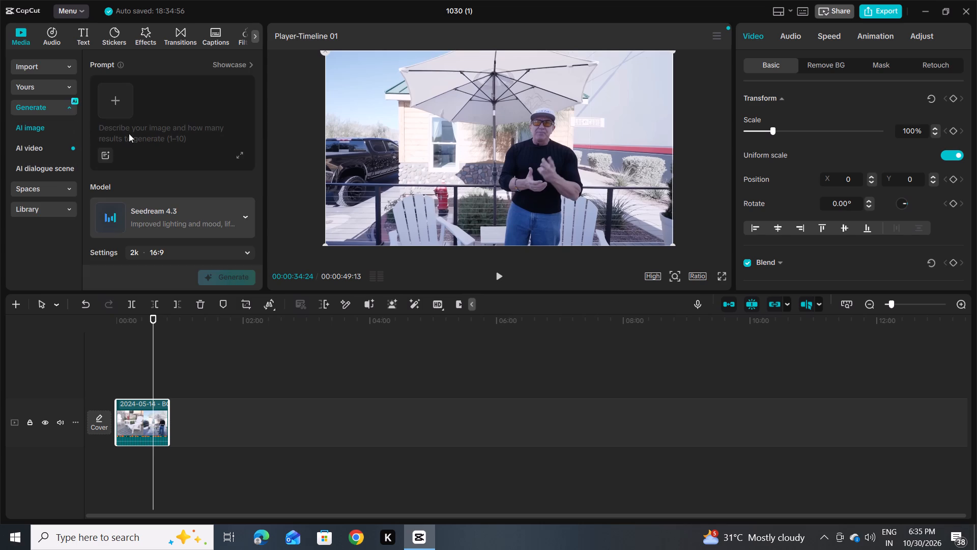
scroll(159, 236, "down", 1)
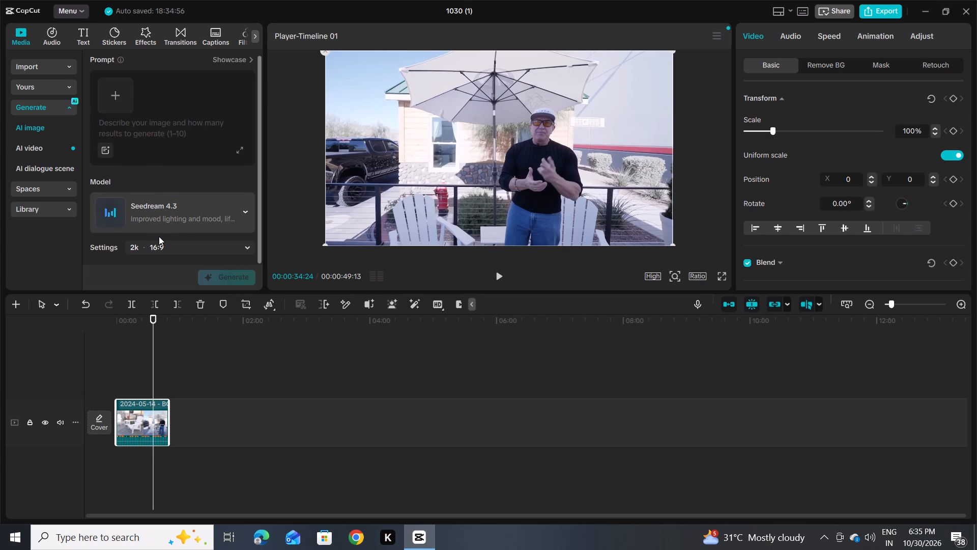
scroll(159, 236, "down", 1)
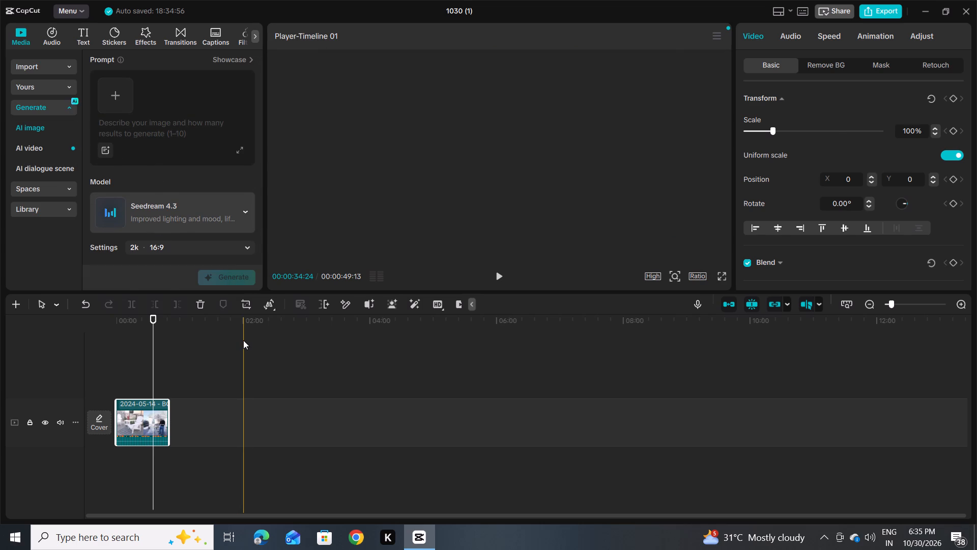
left_click(243, 340)
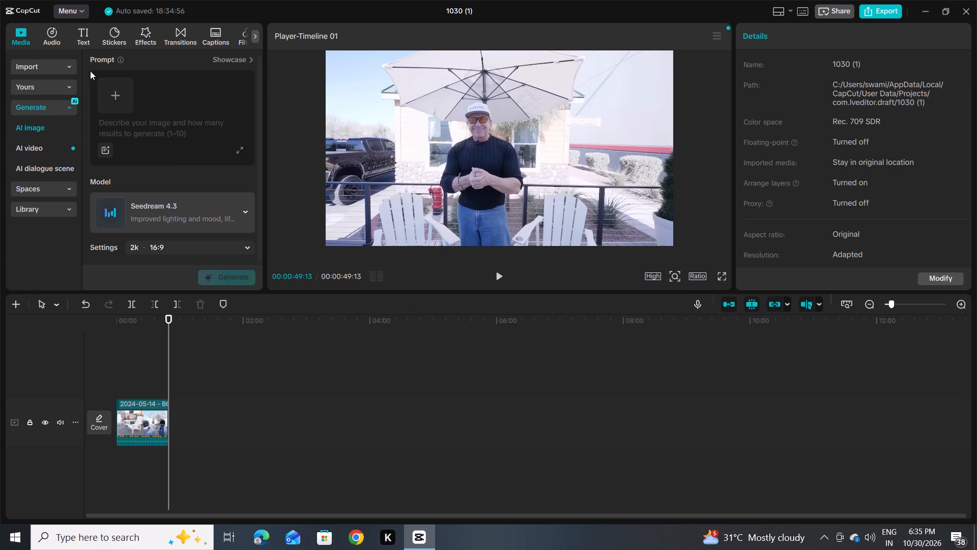
left_click(49, 68)
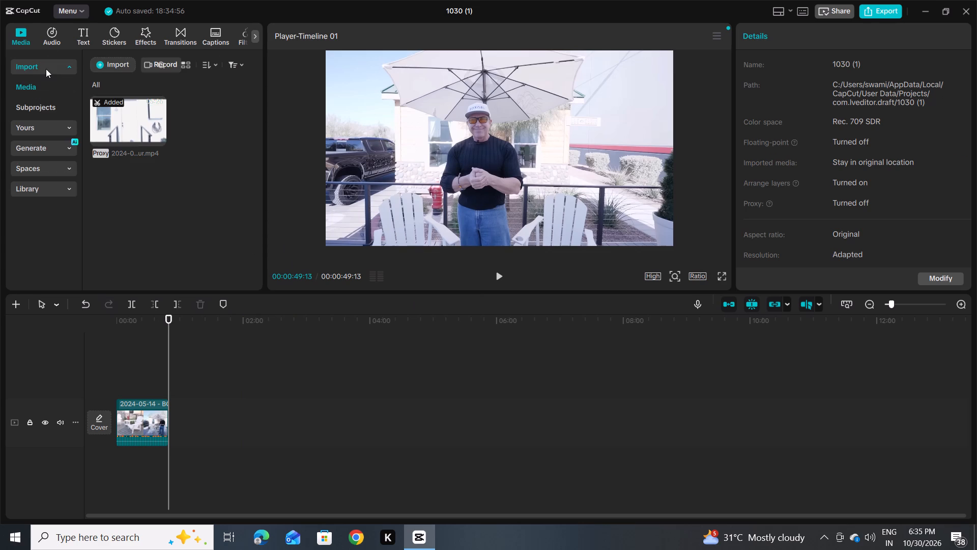
left_click(47, 68)
left_click(39, 82)
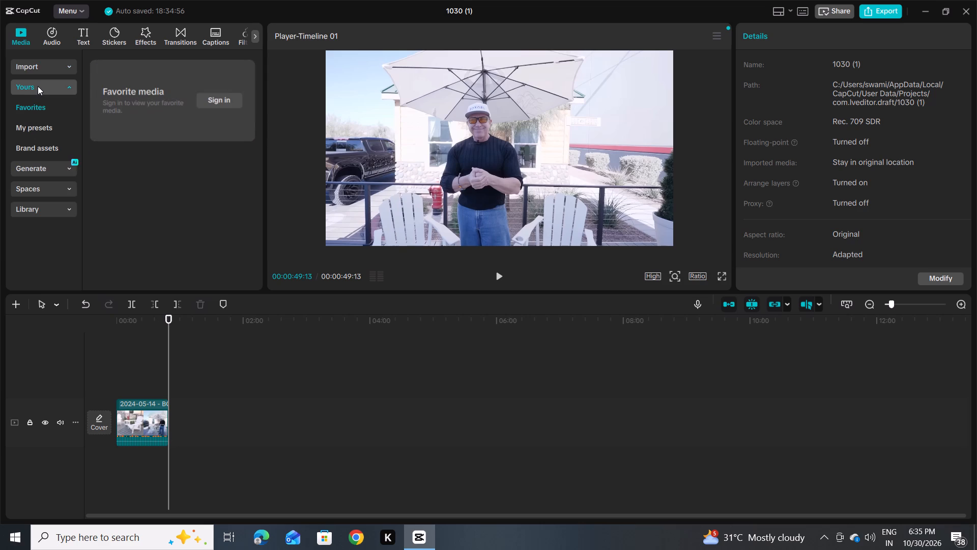
left_click(38, 86)
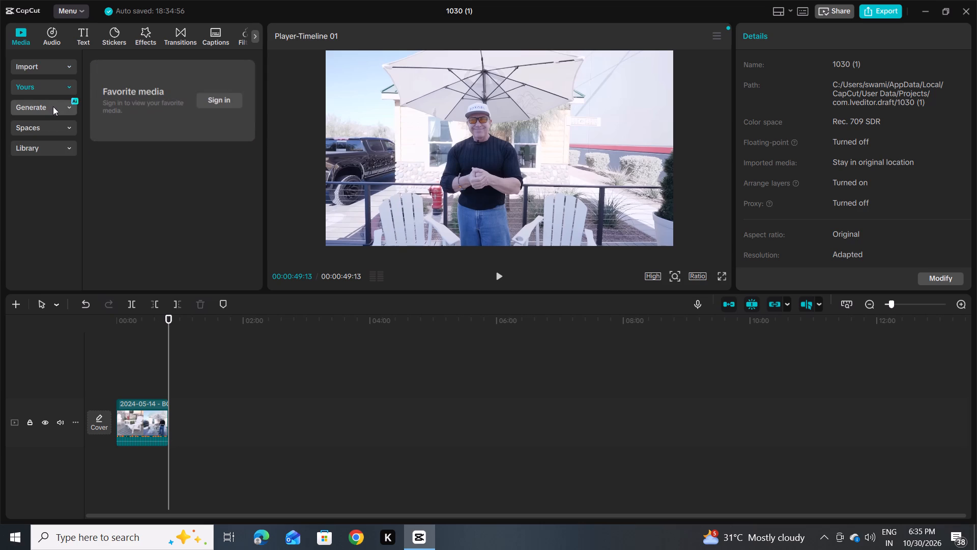
left_click(64, 126)
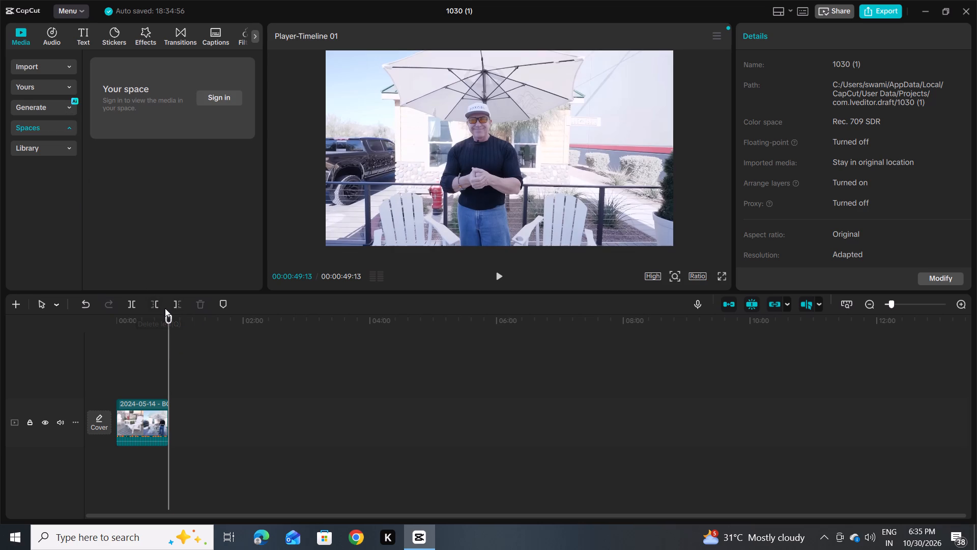
Return the playhead to the start of the timeline at 00:00:00:00 and show the imported media again.
left_click_drag(167, 318, 116, 333)
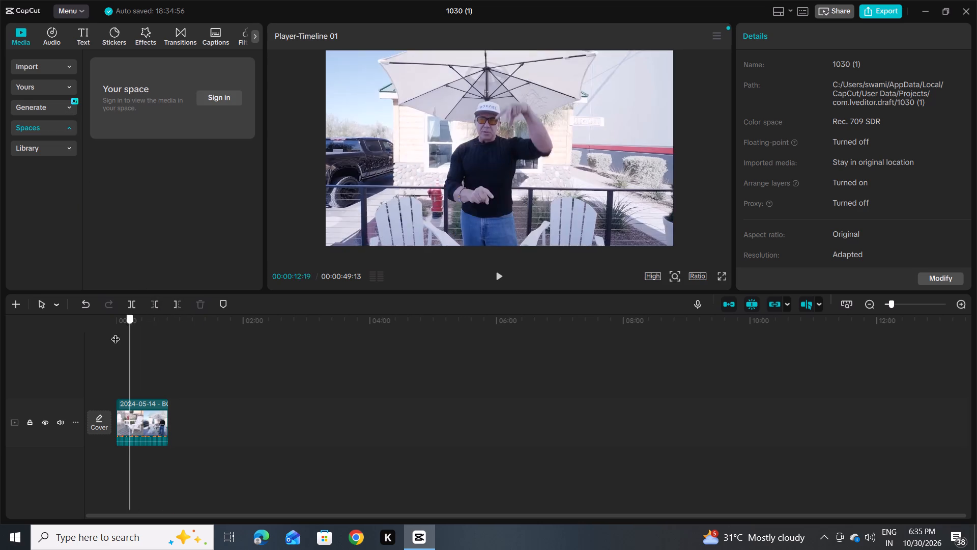
left_click_drag(116, 333, 90, 333)
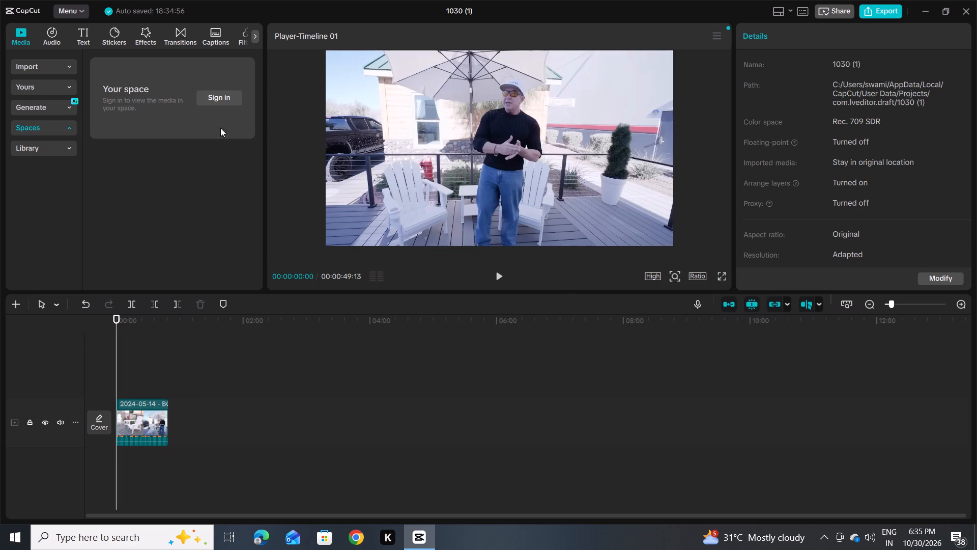
left_click(52, 68)
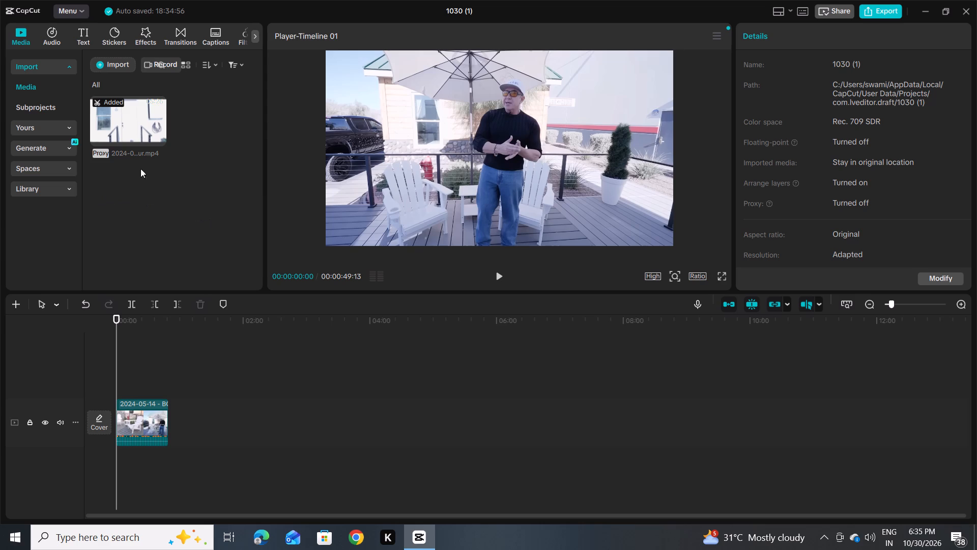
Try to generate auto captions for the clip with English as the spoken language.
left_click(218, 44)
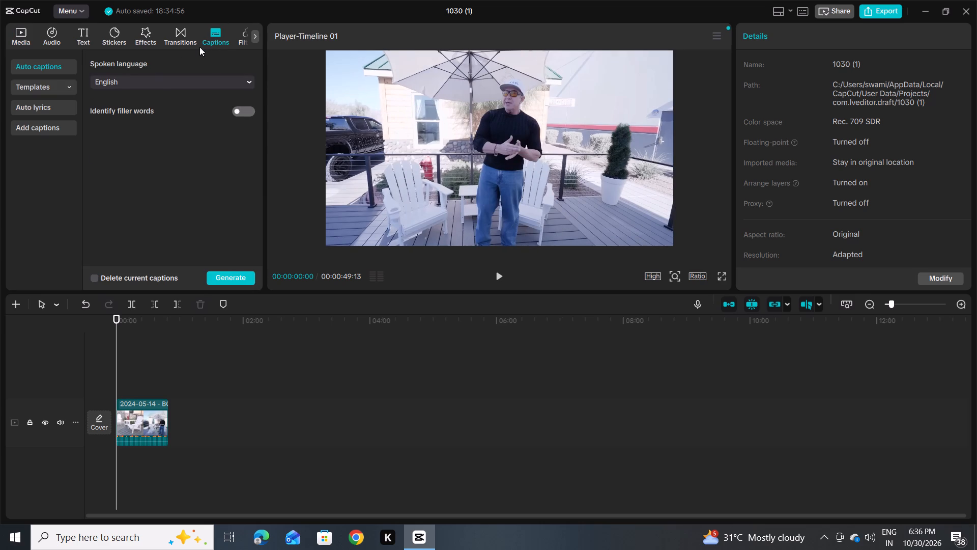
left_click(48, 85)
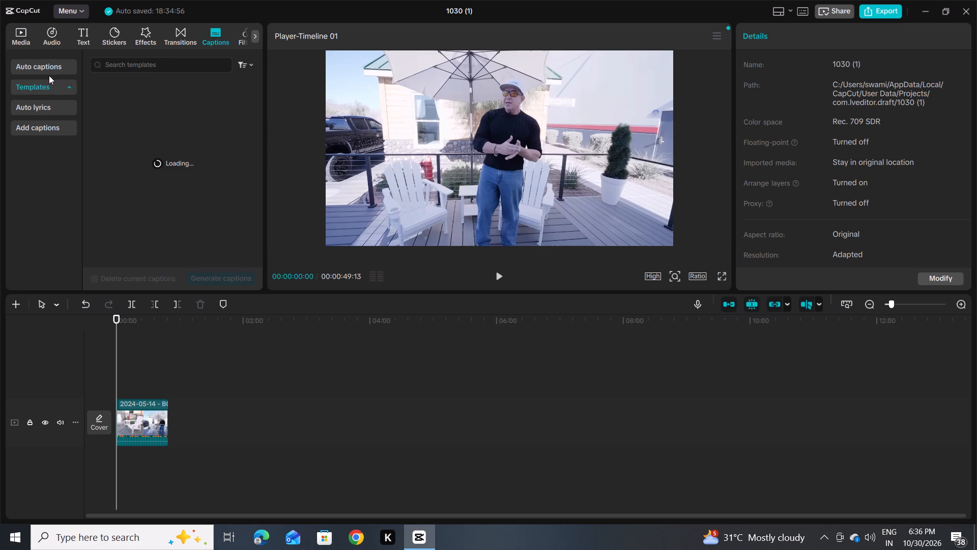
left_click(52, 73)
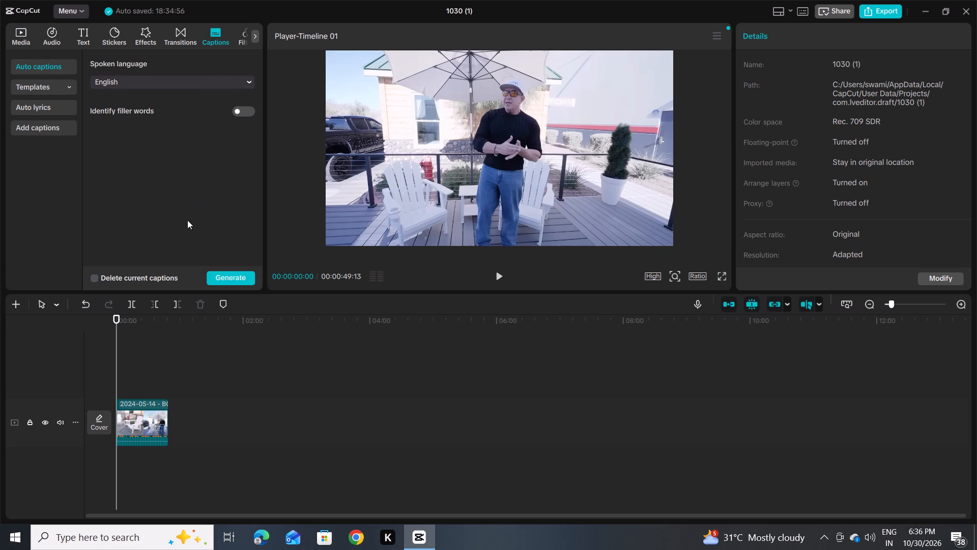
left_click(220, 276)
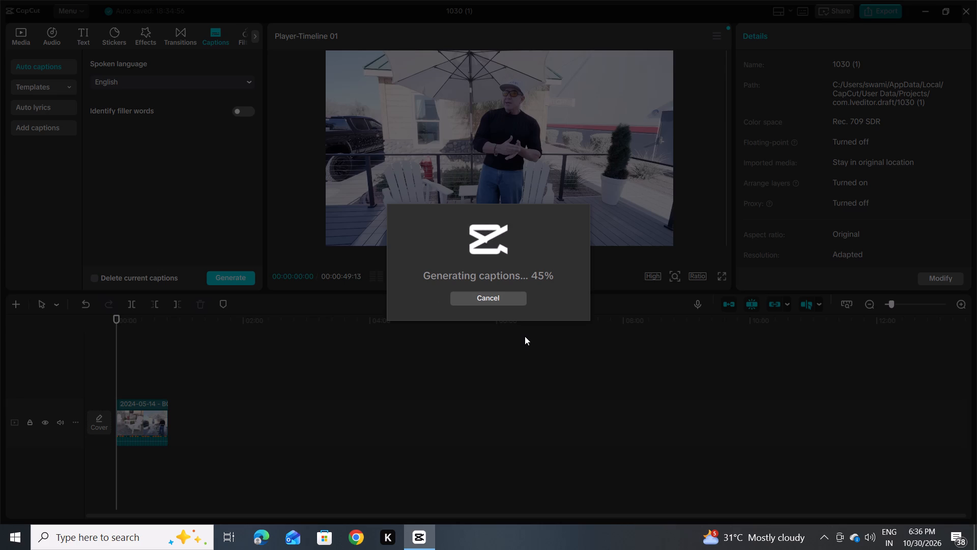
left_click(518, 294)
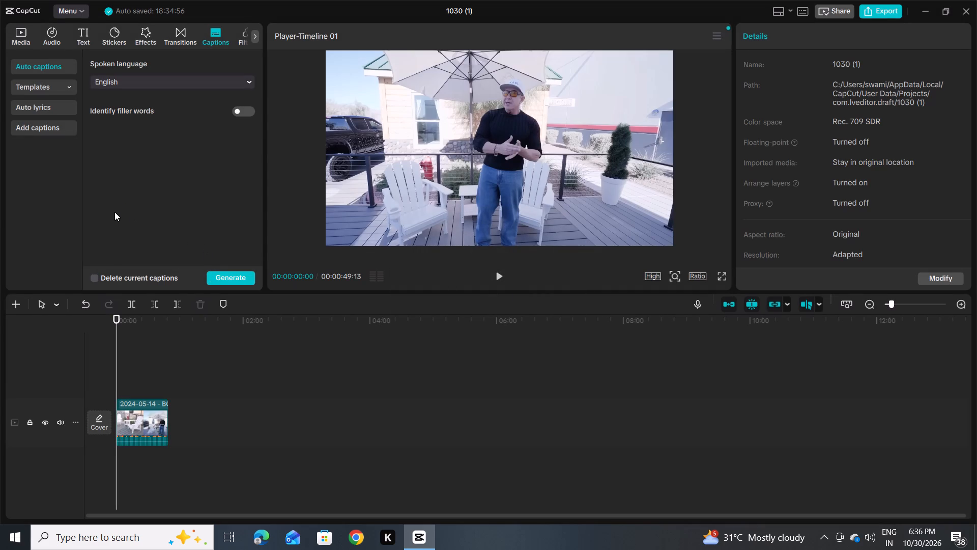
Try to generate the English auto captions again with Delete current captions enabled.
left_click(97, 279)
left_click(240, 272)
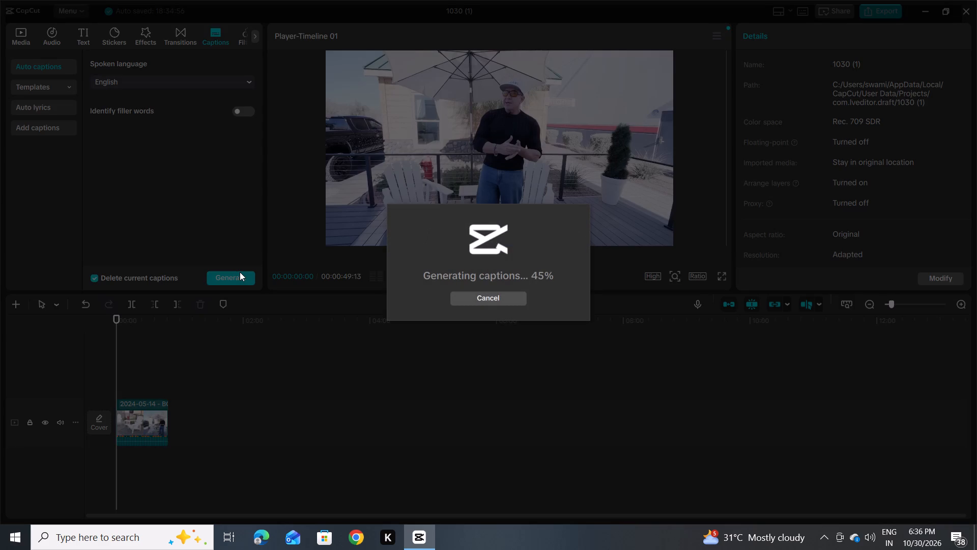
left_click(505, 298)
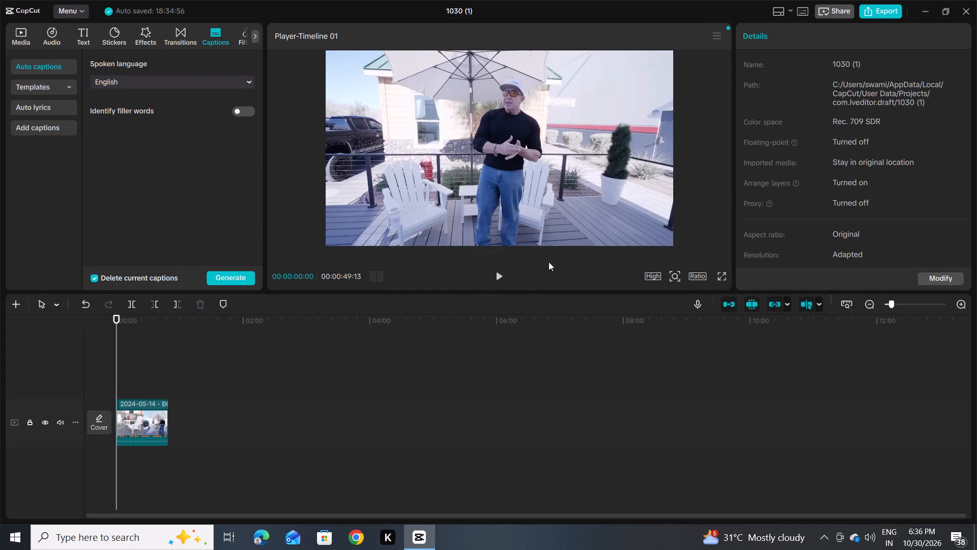
Play back the trimmed tour clip from its start to review it.
left_click(501, 272)
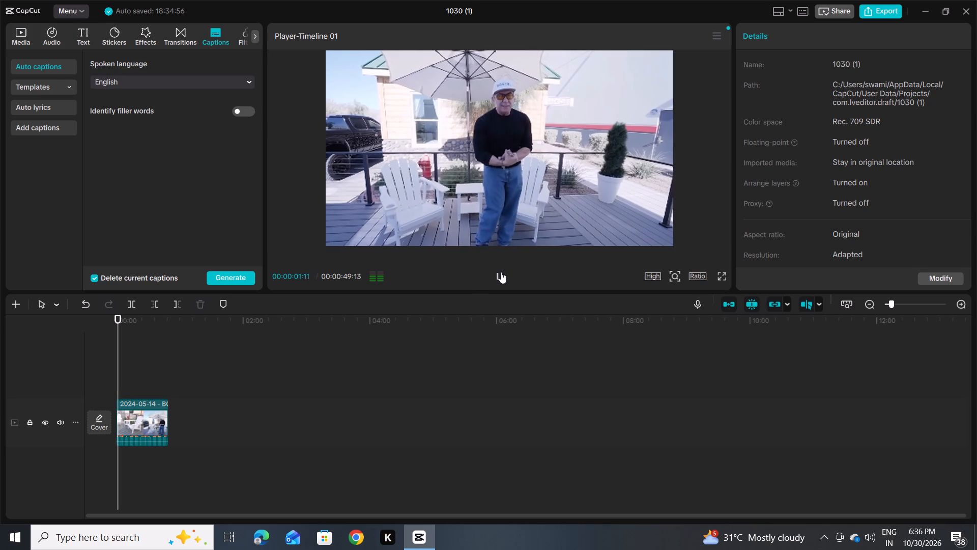
left_click(501, 272)
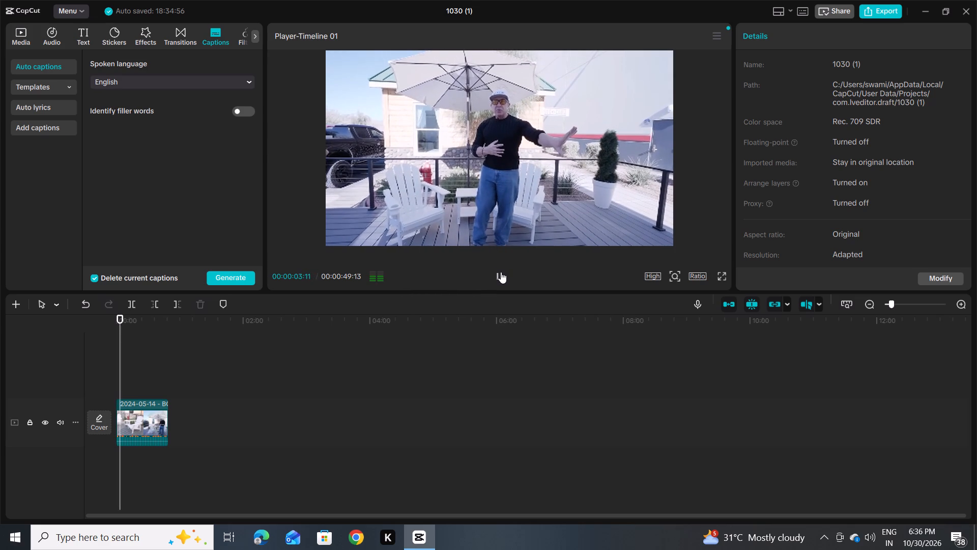
scroll(678, 142, "down", 2)
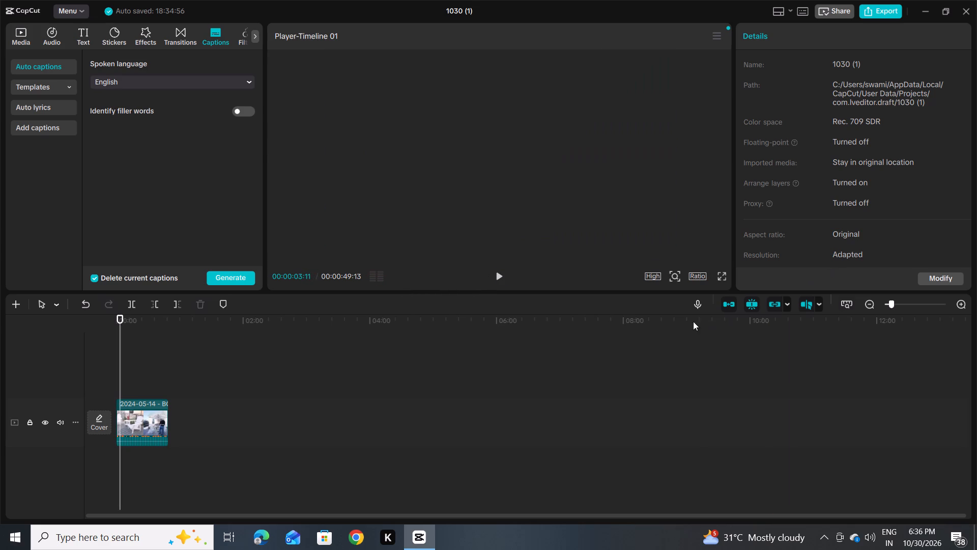
left_click(750, 304)
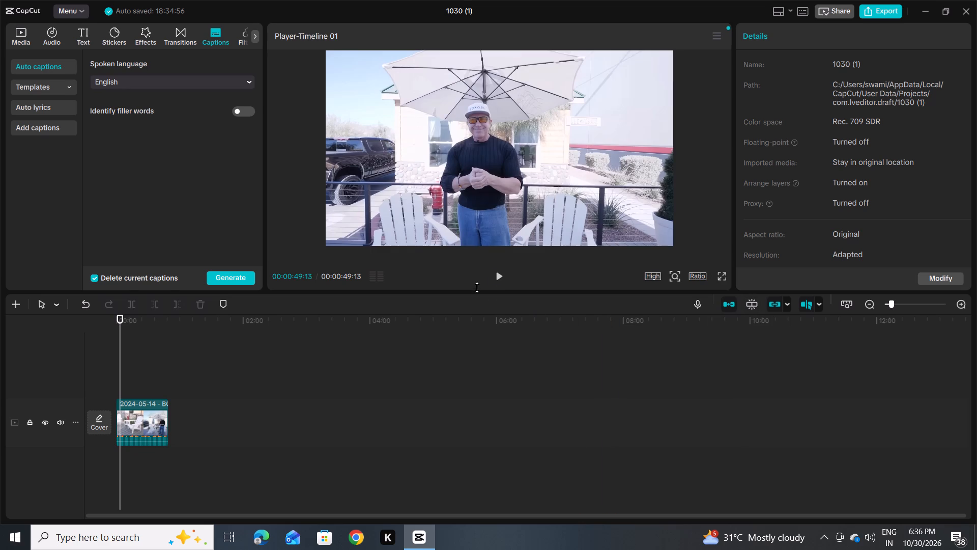
left_click(496, 271)
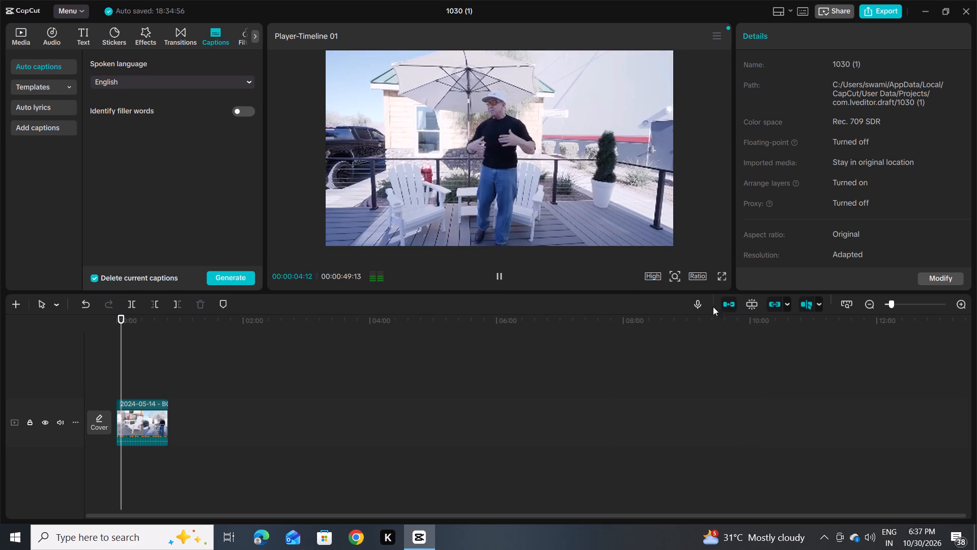
left_click(751, 305)
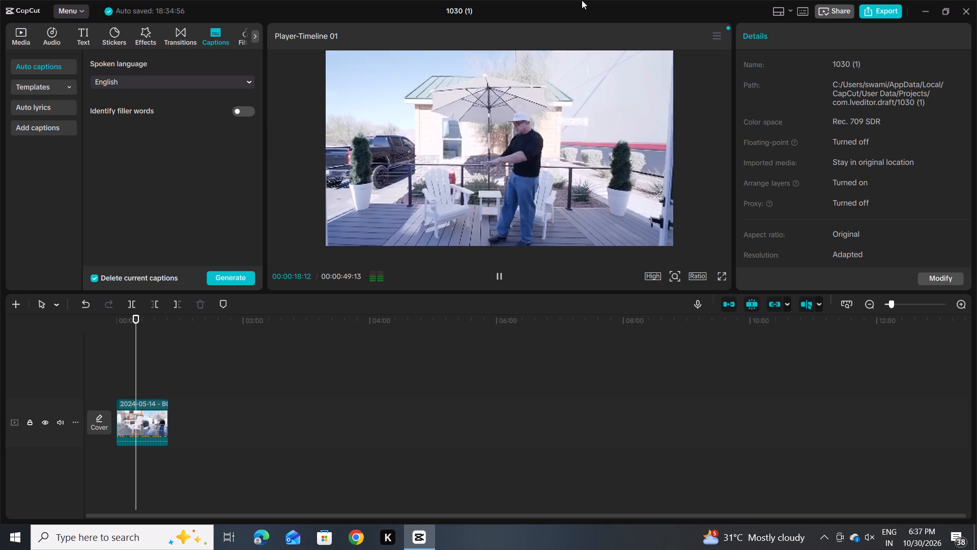
Close project 1030 (1) and exit CapCut to the desktop.
left_click(968, 10)
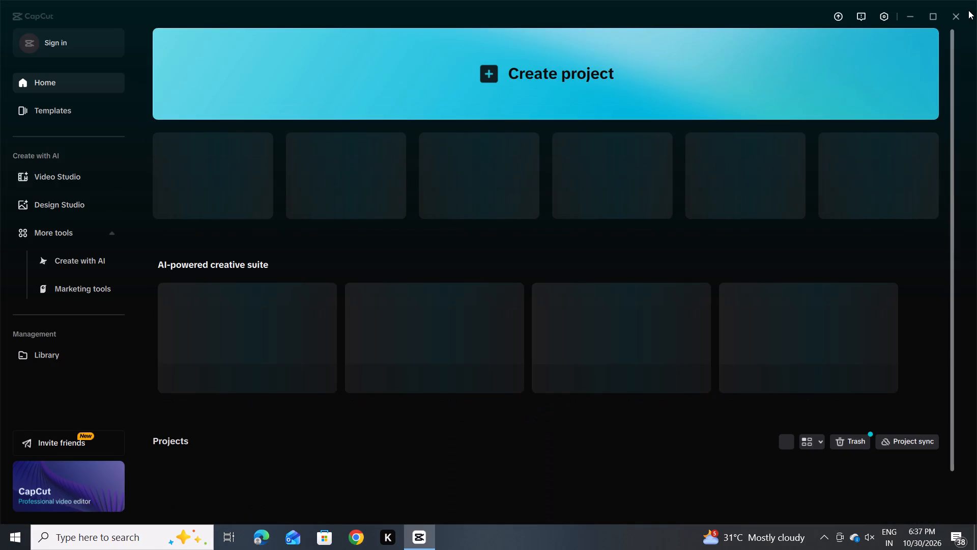
left_click(968, 10)
left_click(958, 15)
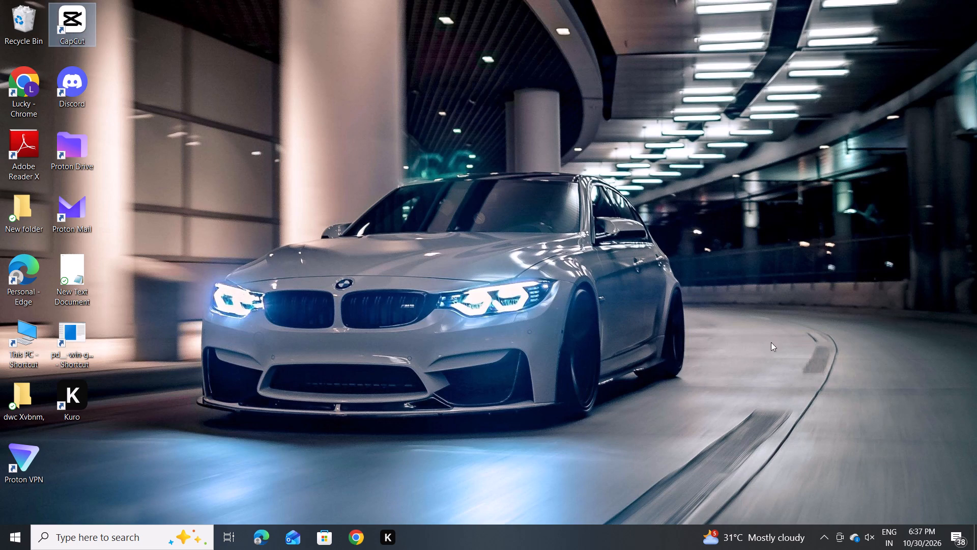
Switch to the Kuro app.
left_click(385, 545)
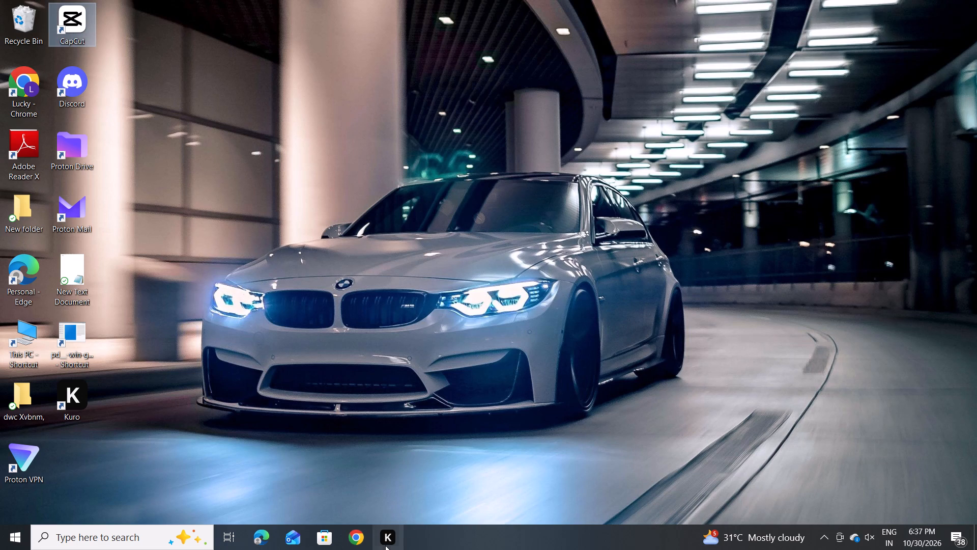